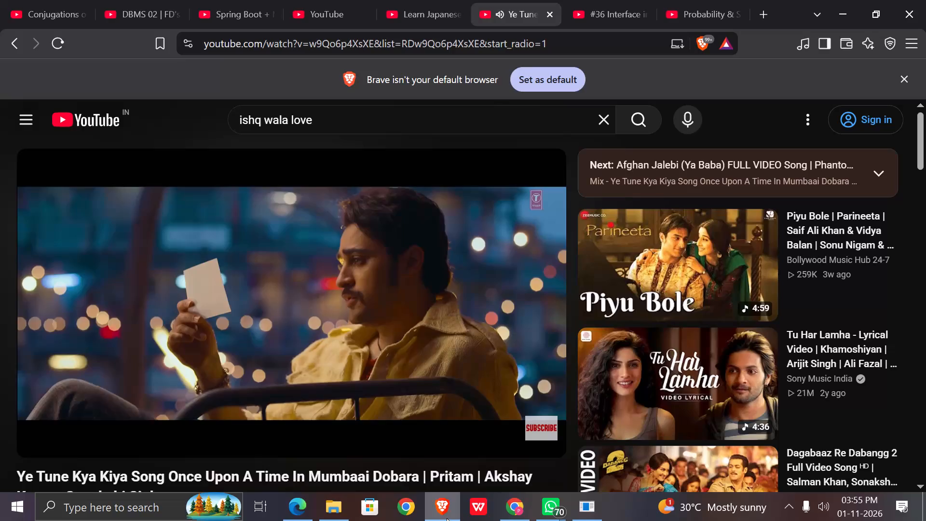
Skip forward through the song video to about 4:57.
key(Left)
key(Right)
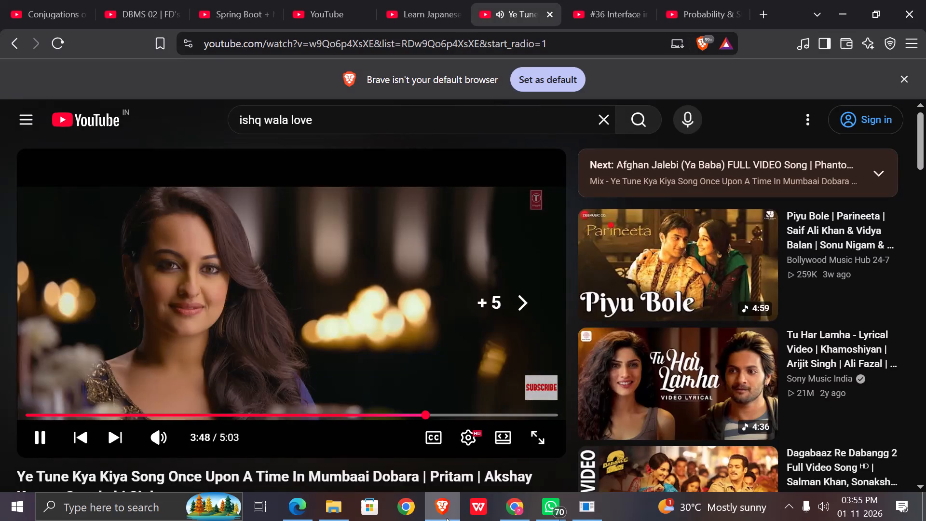
key(Right)
key(Right)
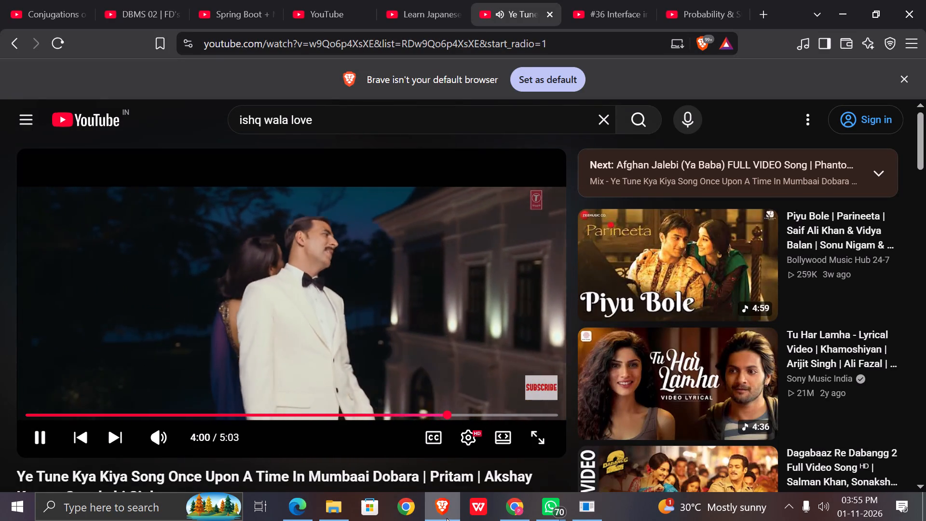
key(Left)
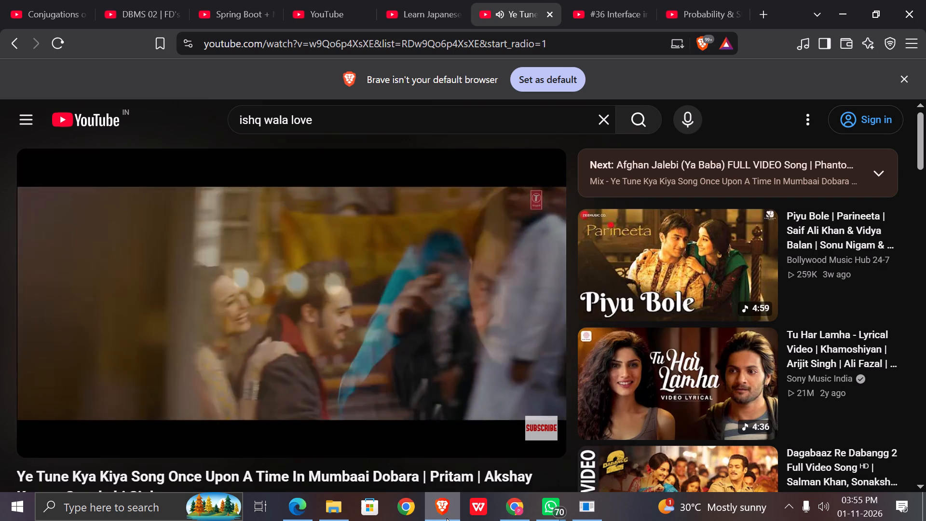
key(Right)
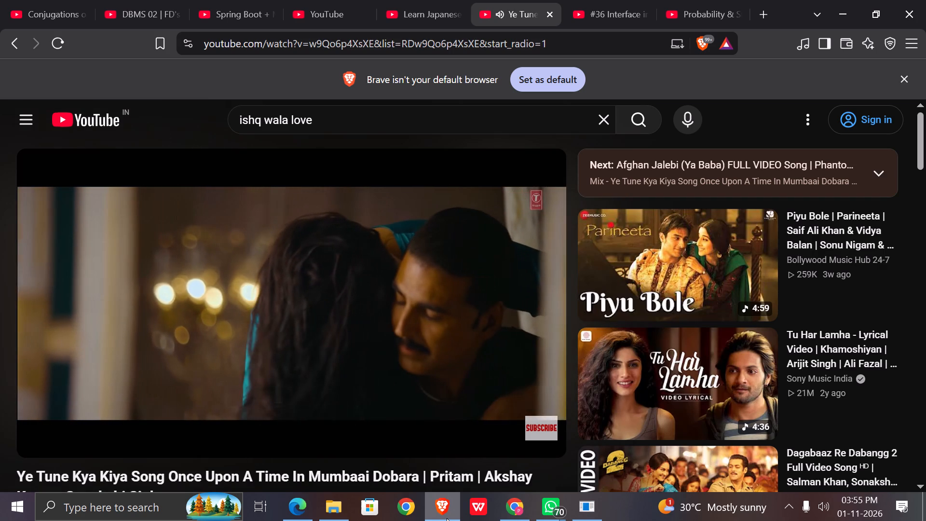
key(Right)
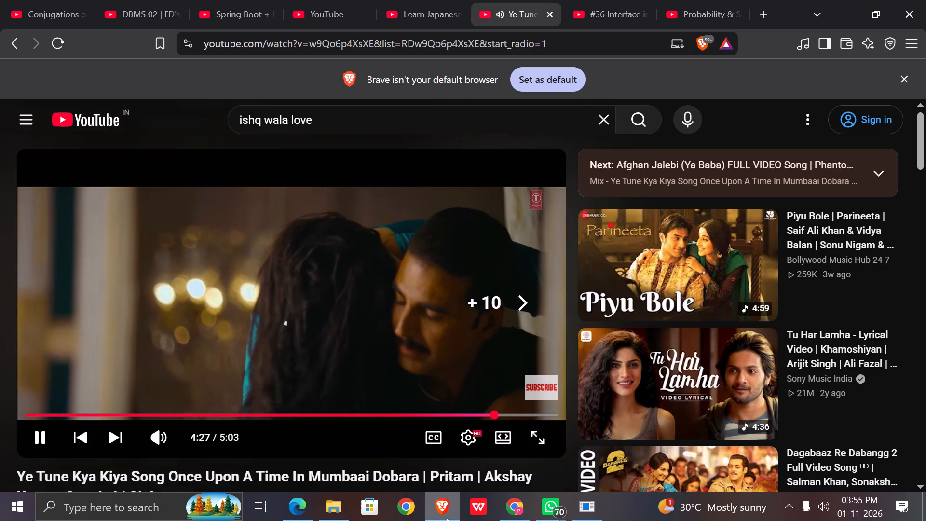
key(Right)
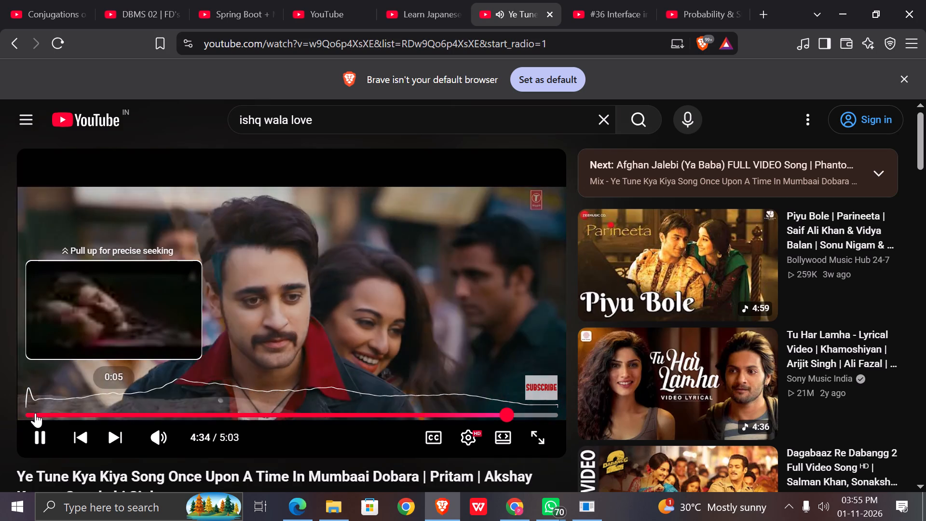
key(Right)
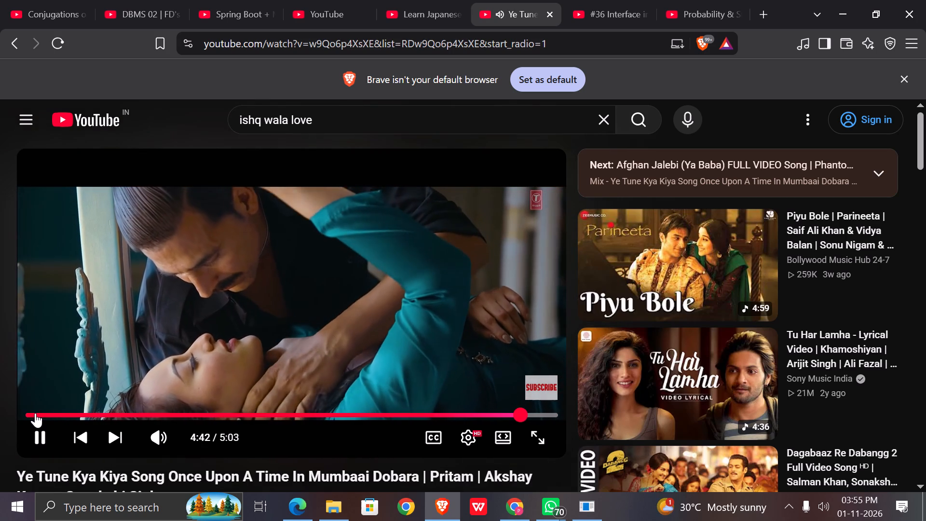
key(Right)
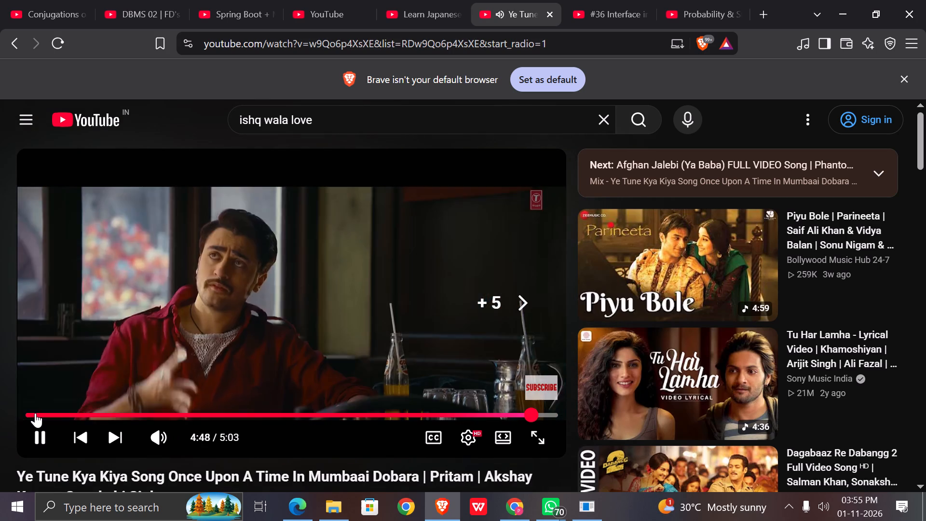
key(Right)
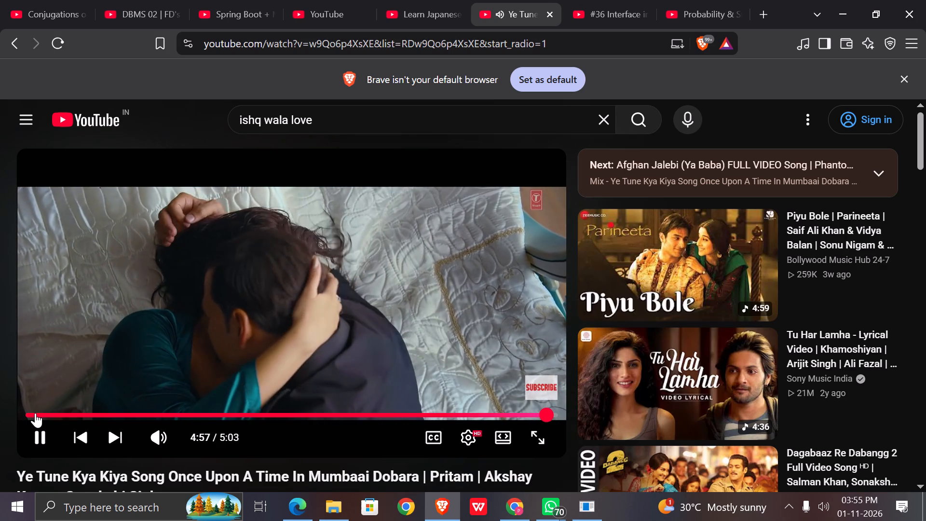
Rewind the song video to 0:00, leave it paused, and switch to the Canva design.
key(space)
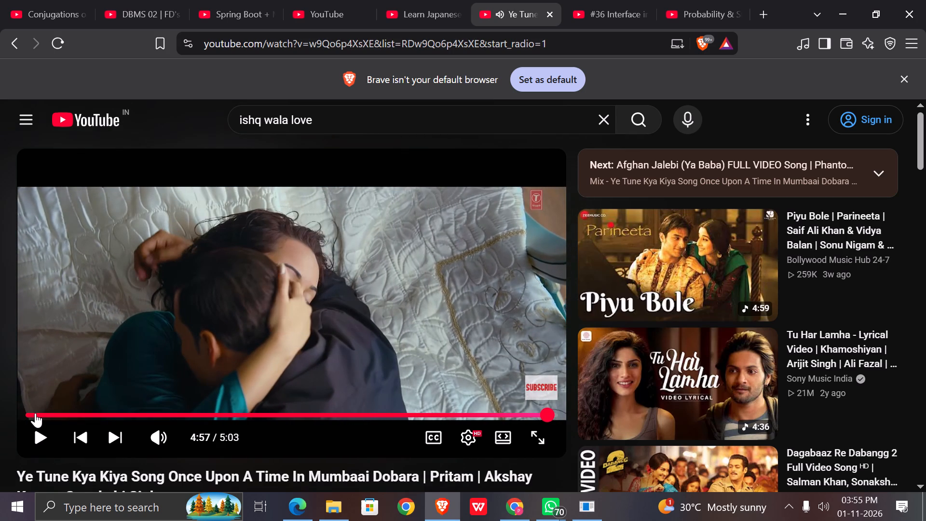
click(26, 413)
click(44, 442)
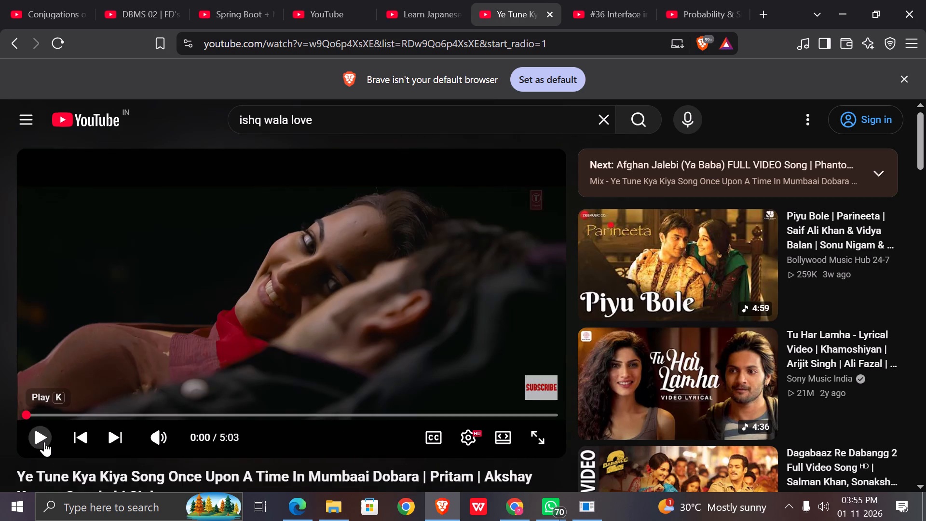
click(846, 7)
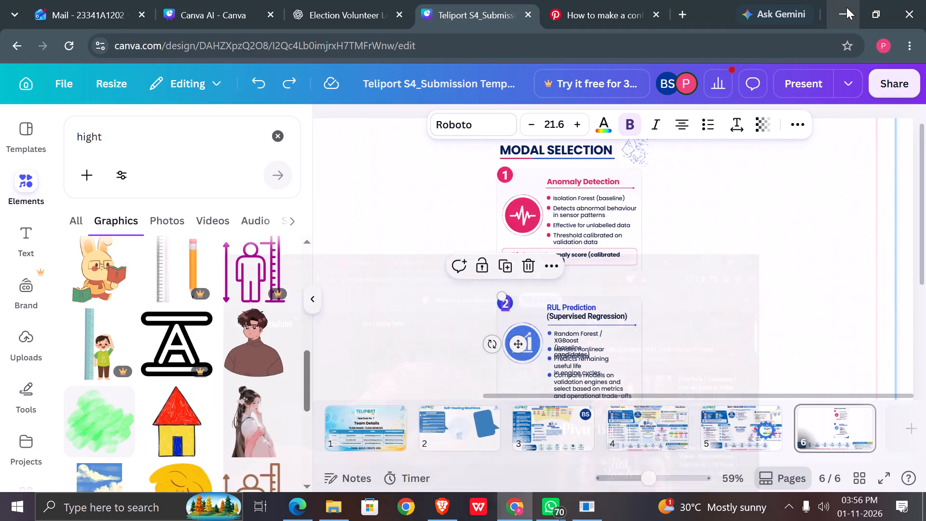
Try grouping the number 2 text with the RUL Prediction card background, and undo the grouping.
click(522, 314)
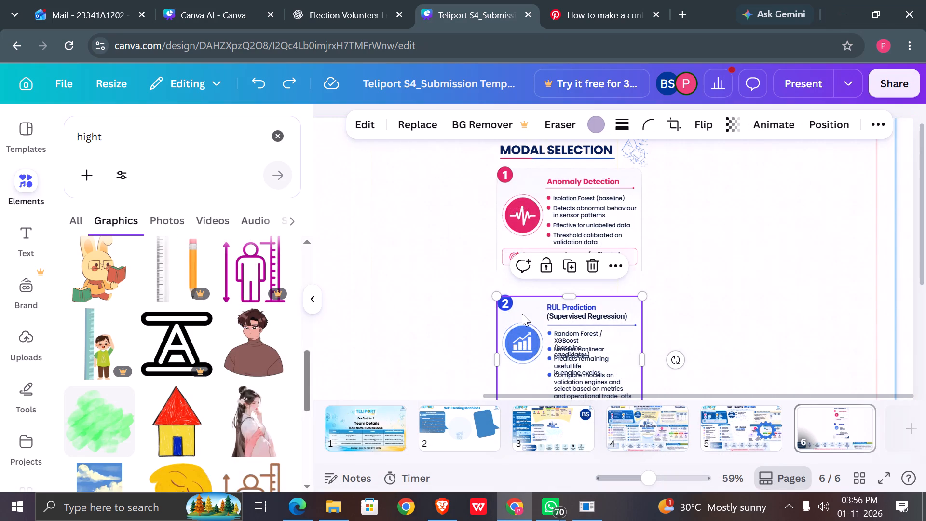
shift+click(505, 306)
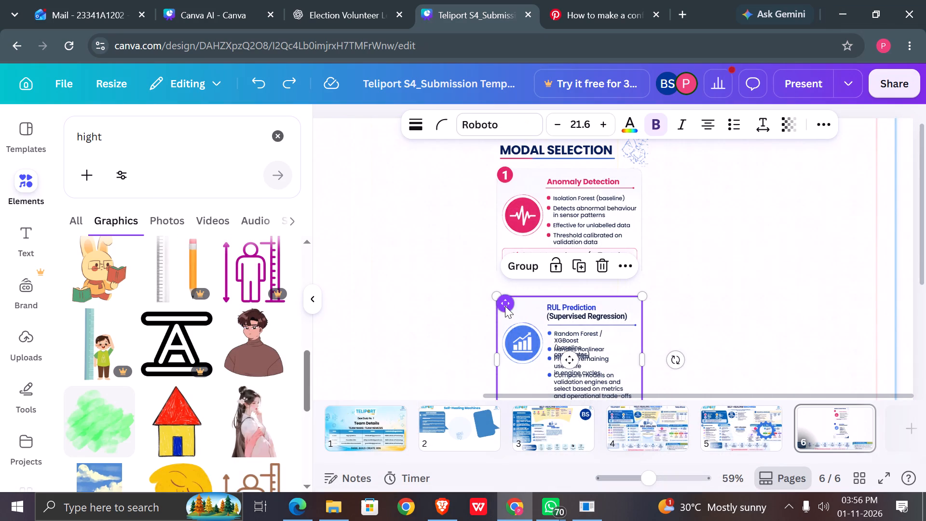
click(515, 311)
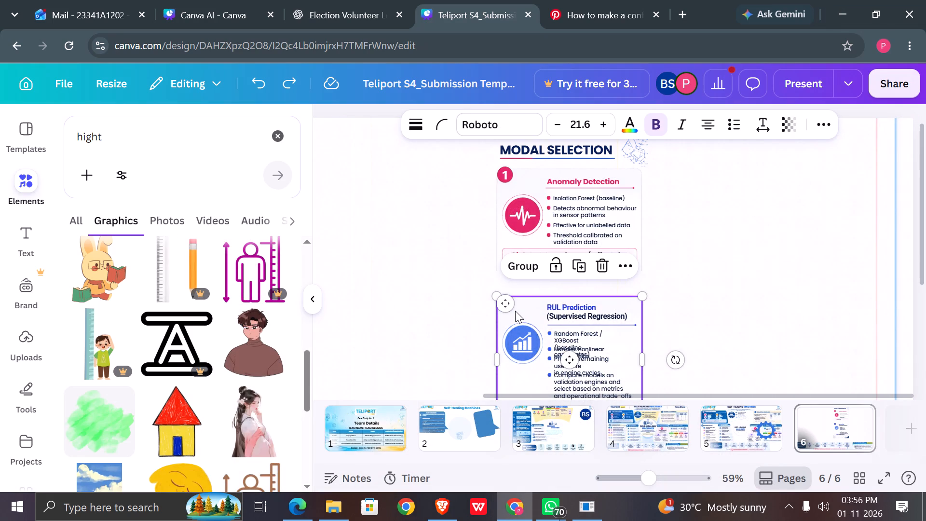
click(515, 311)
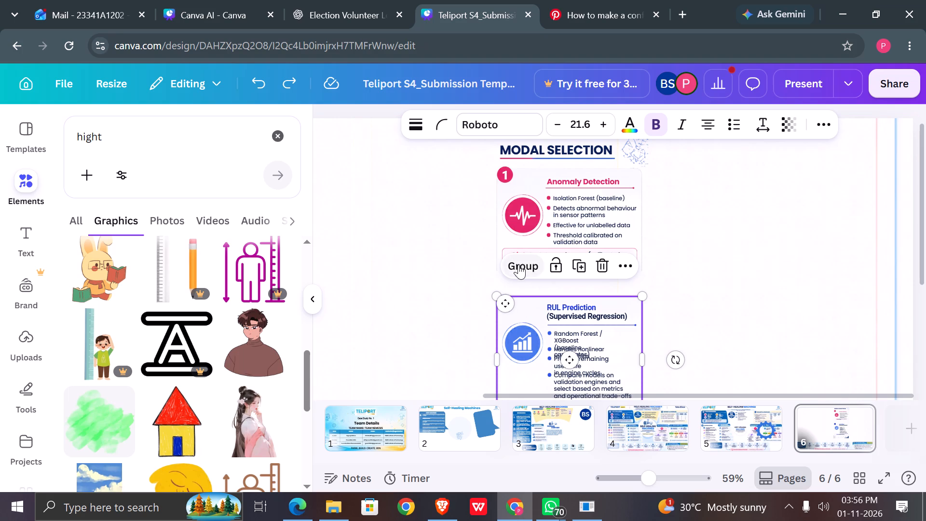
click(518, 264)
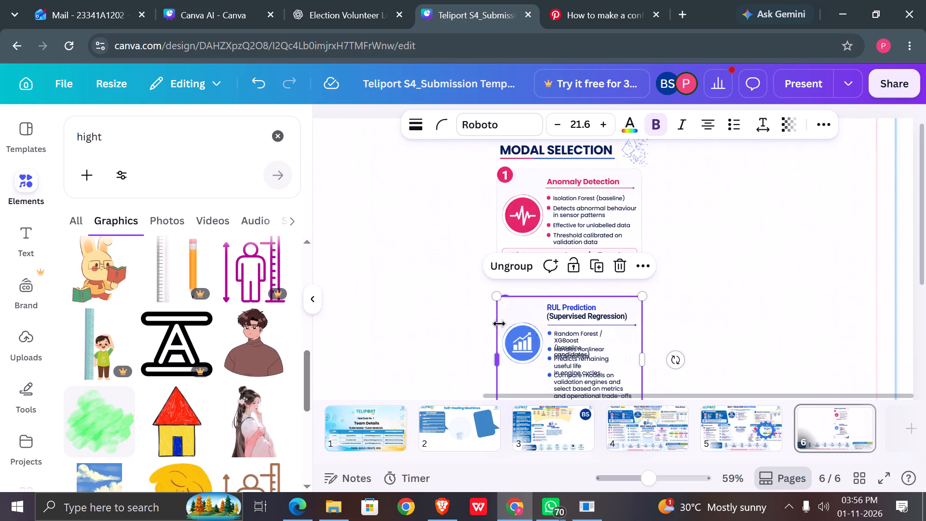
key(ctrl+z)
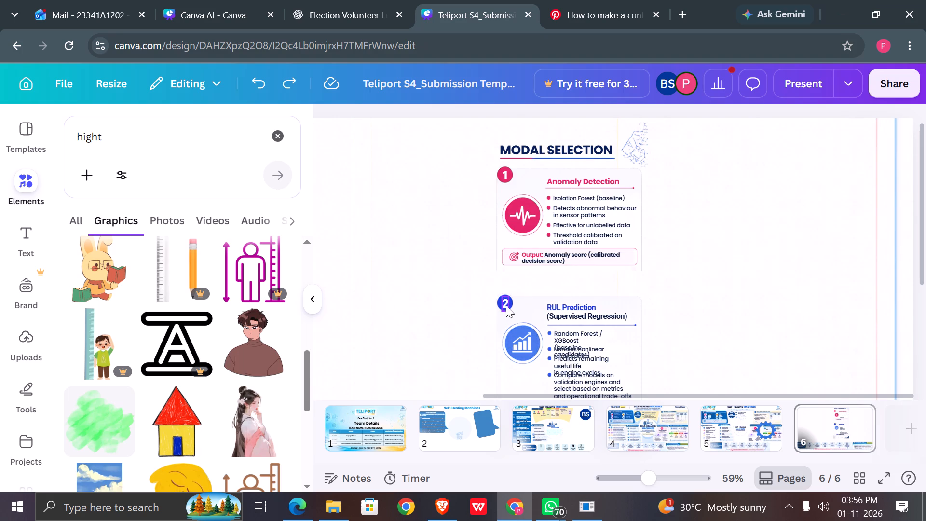
Group the blue badge circle, its number 2 and the RUL Prediction card background on page 6.
click(510, 305)
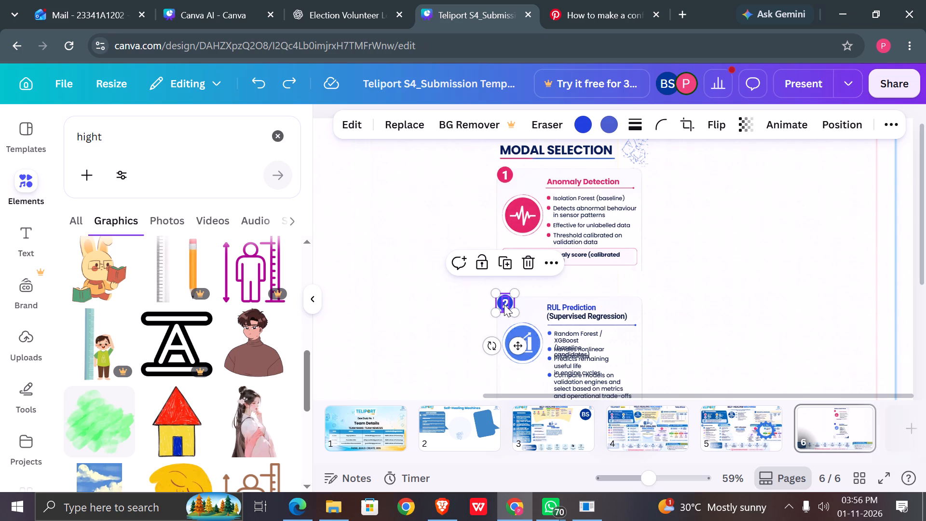
shift+click(504, 304)
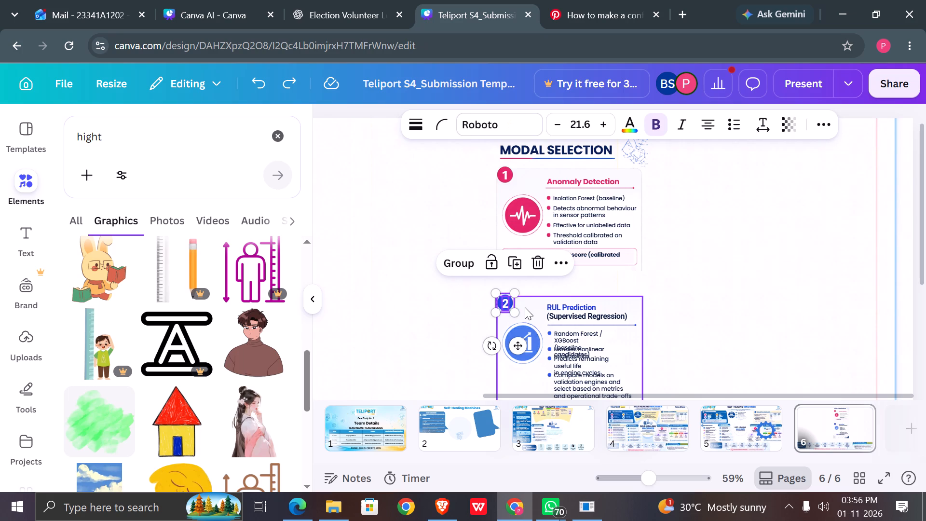
shift+click(525, 307)
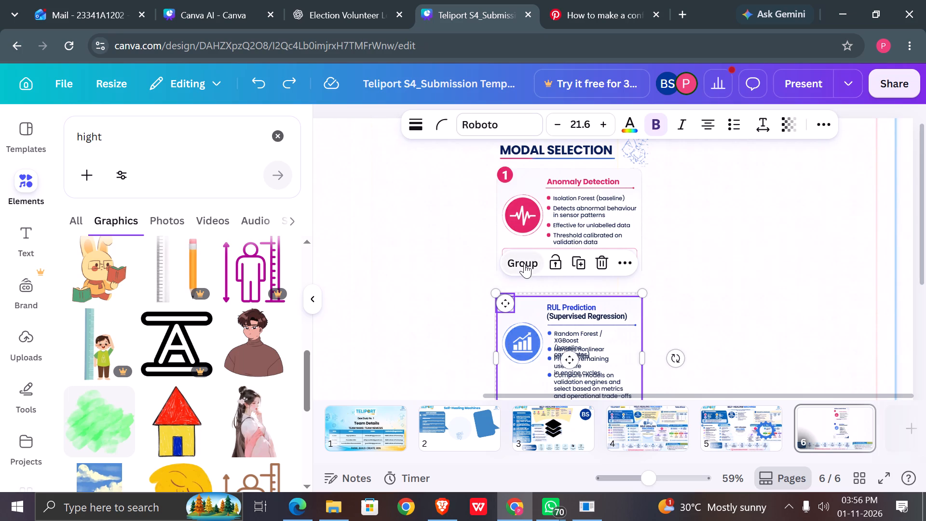
click(524, 263)
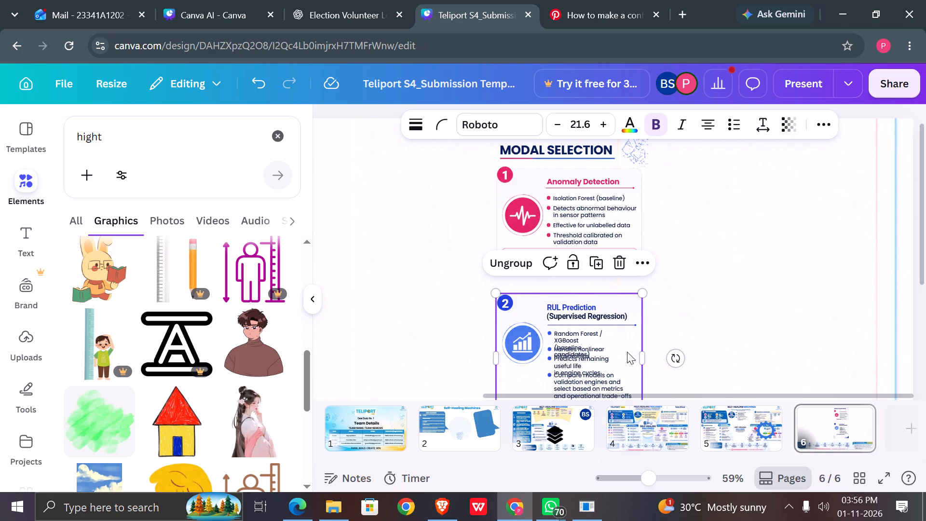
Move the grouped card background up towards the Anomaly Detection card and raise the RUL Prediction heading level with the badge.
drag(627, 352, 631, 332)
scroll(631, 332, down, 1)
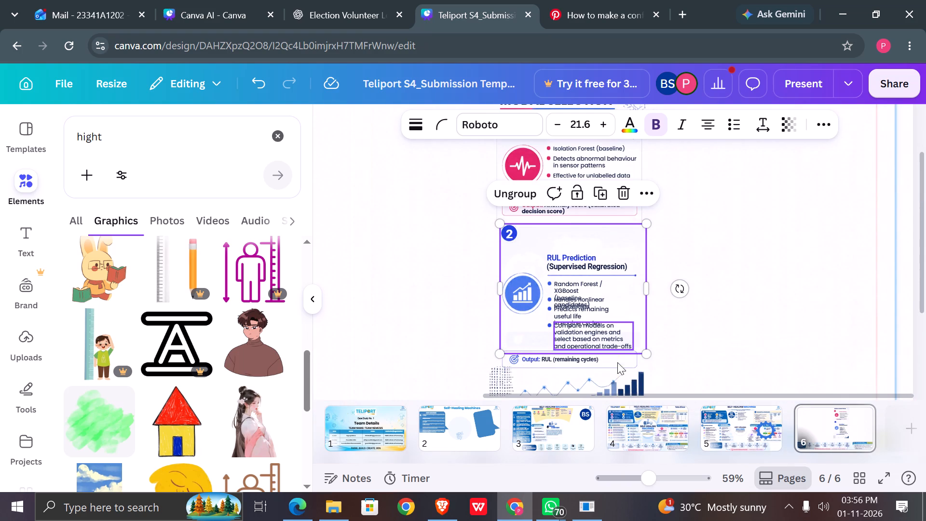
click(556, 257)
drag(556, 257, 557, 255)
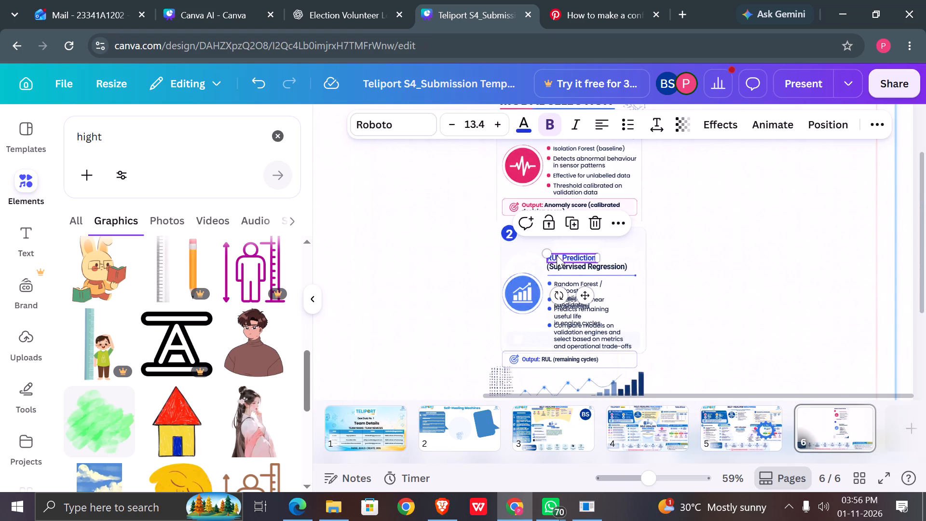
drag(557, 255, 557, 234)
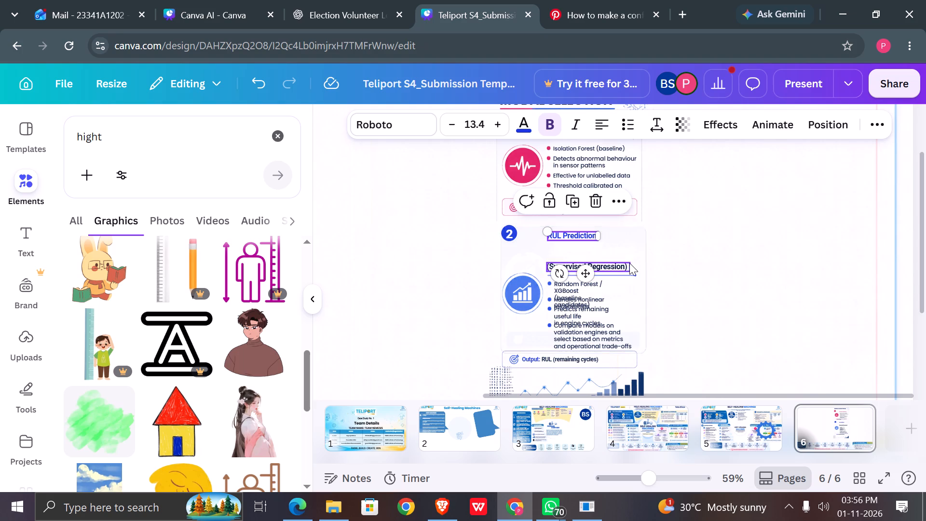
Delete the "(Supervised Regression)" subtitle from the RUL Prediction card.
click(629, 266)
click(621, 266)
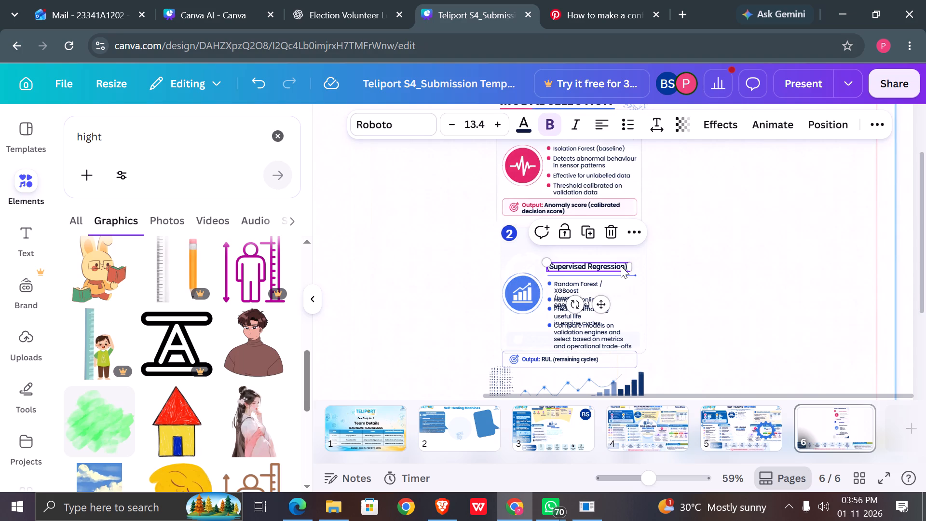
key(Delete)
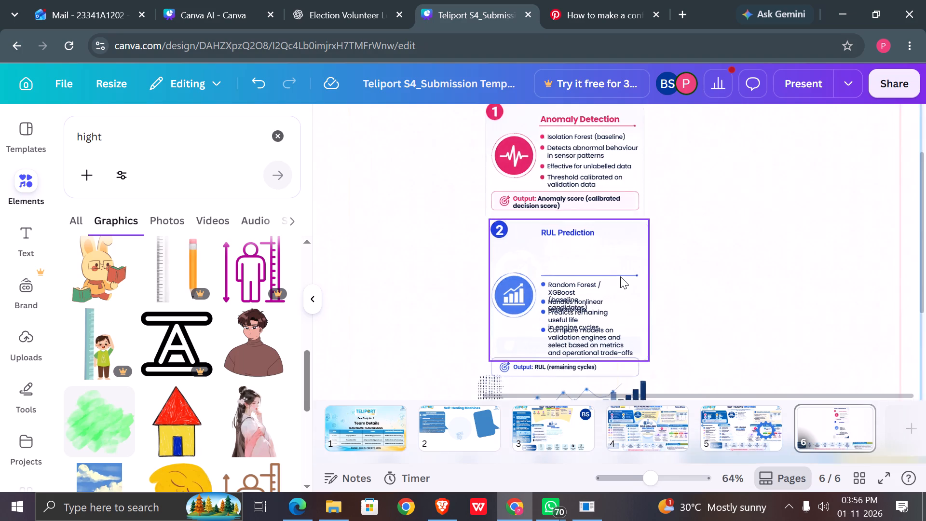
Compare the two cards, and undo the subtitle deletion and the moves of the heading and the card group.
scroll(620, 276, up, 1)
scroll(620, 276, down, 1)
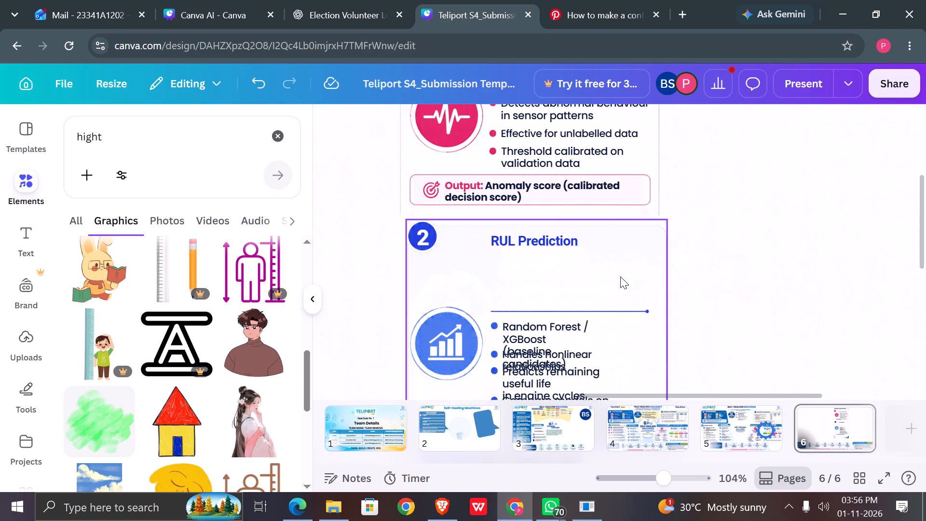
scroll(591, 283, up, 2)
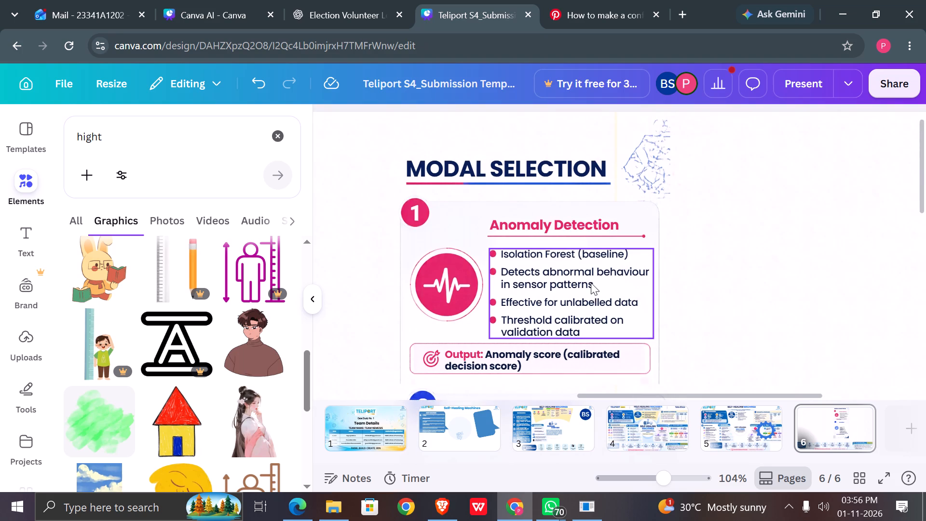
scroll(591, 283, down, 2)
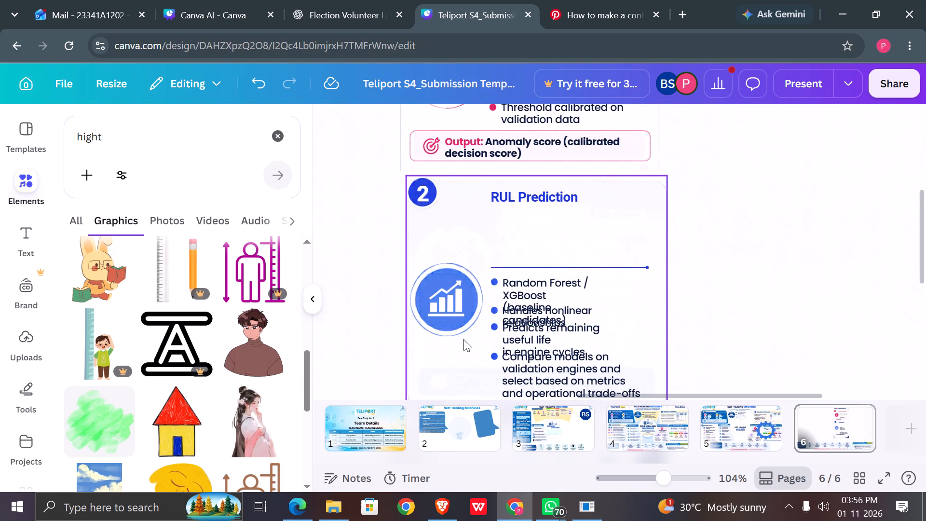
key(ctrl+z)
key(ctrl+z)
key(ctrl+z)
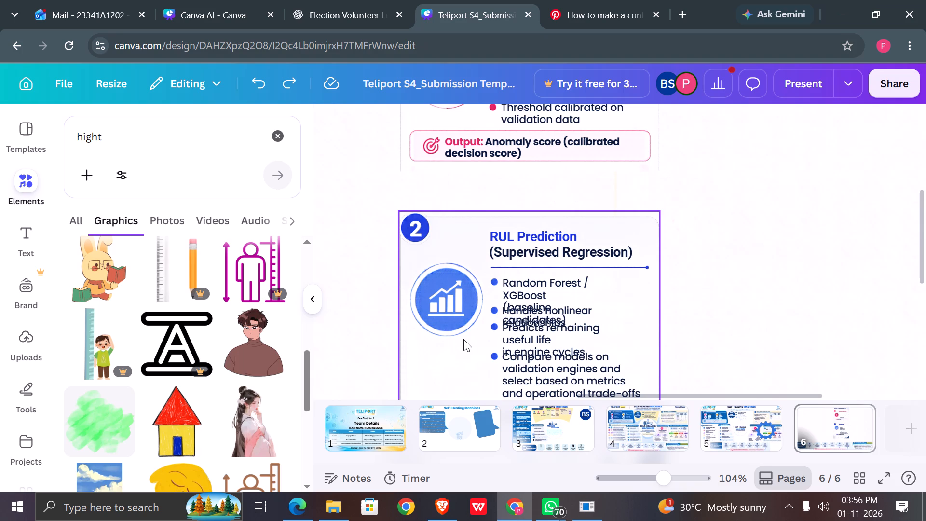
Delete the "(Supervised Regression)" subtitle under the RUL Prediction heading.
click(567, 255)
key(Delete)
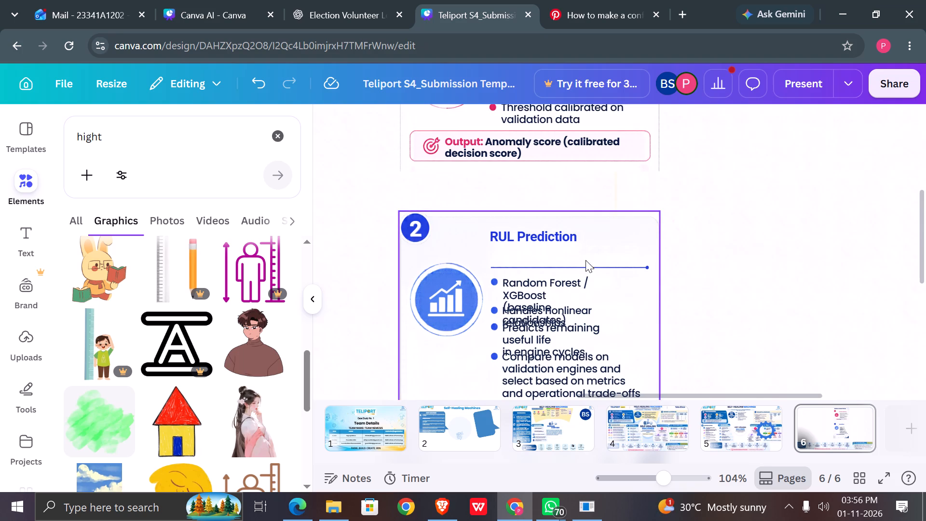
Move the blue divider line slightly up, closer beneath the RUL Prediction heading.
drag(585, 266, 578, 252)
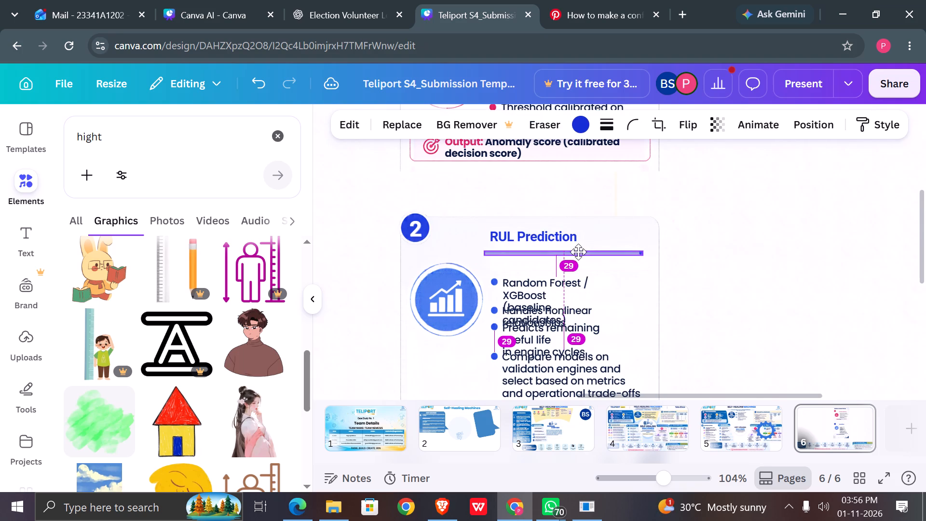
drag(578, 252, 579, 261)
scroll(558, 252, up, 2)
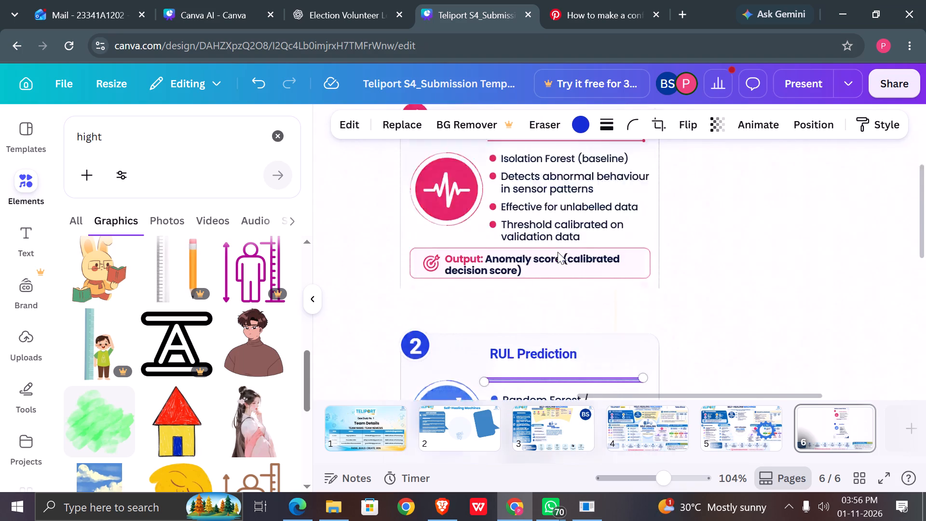
scroll(558, 252, down, 2)
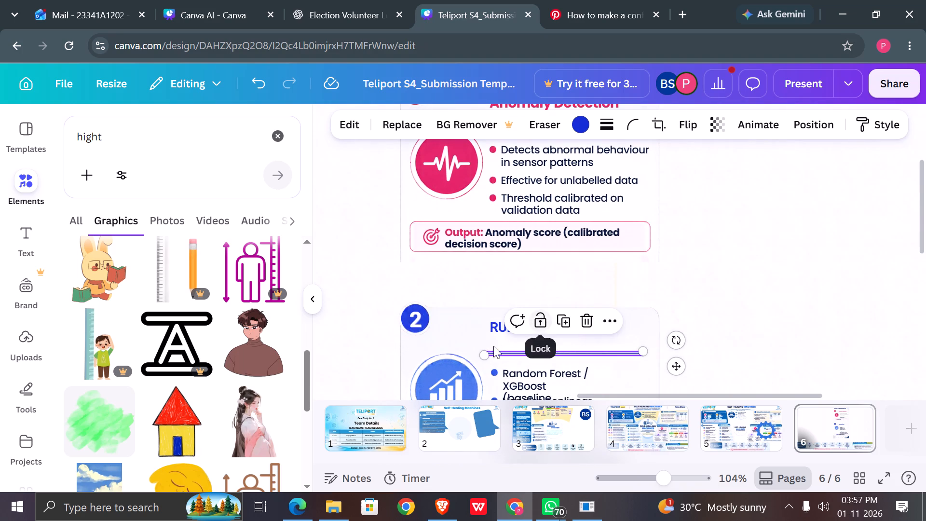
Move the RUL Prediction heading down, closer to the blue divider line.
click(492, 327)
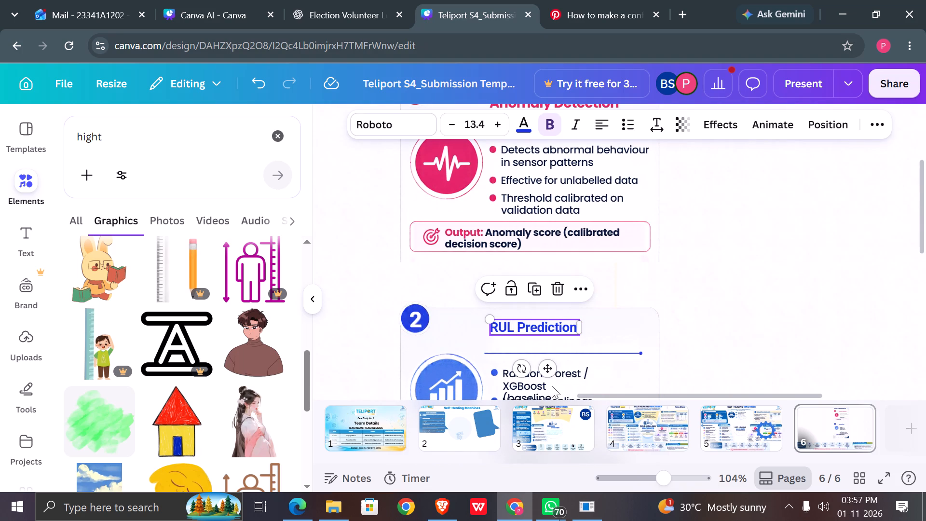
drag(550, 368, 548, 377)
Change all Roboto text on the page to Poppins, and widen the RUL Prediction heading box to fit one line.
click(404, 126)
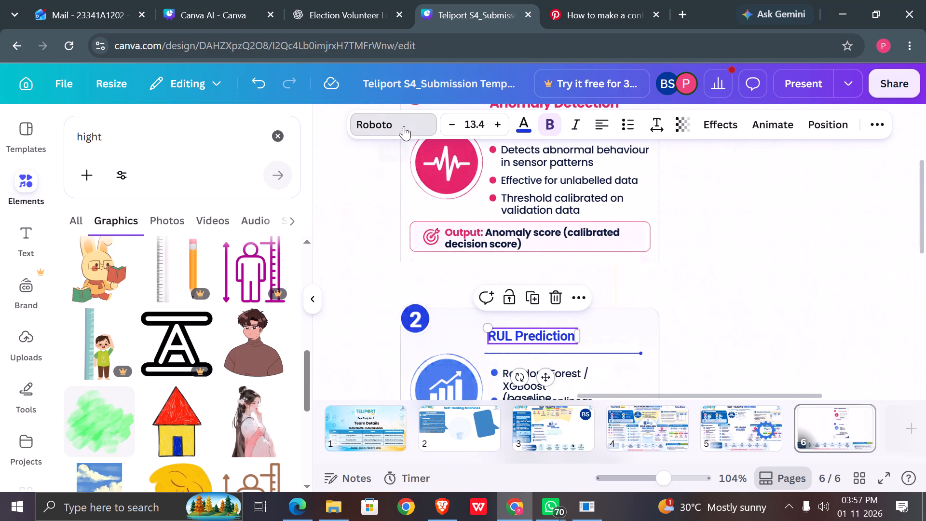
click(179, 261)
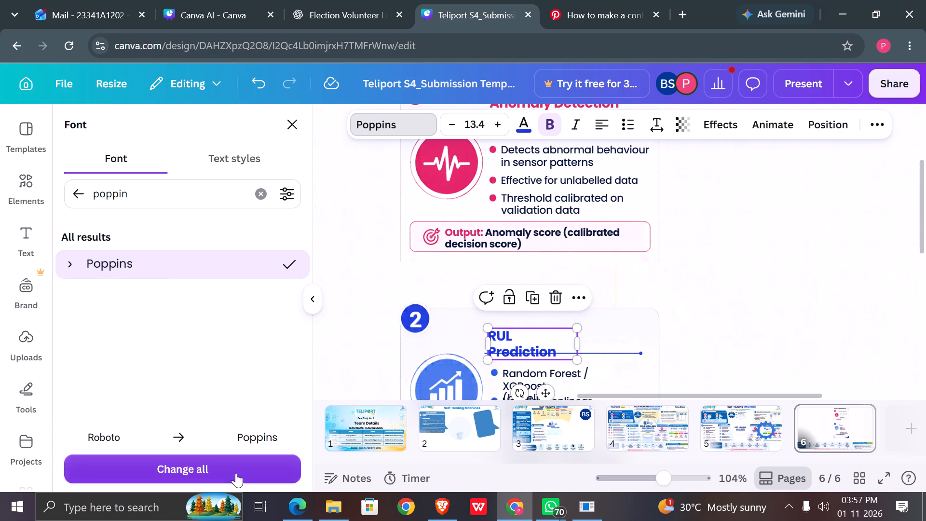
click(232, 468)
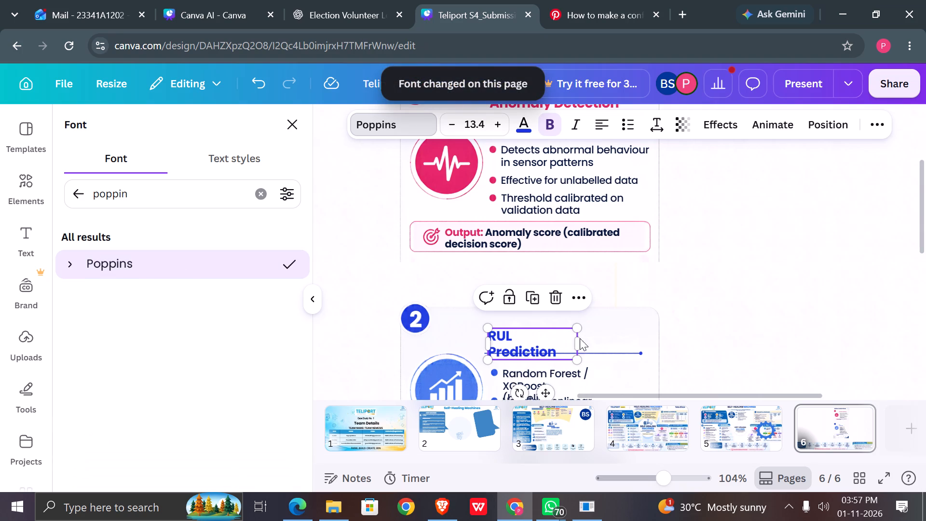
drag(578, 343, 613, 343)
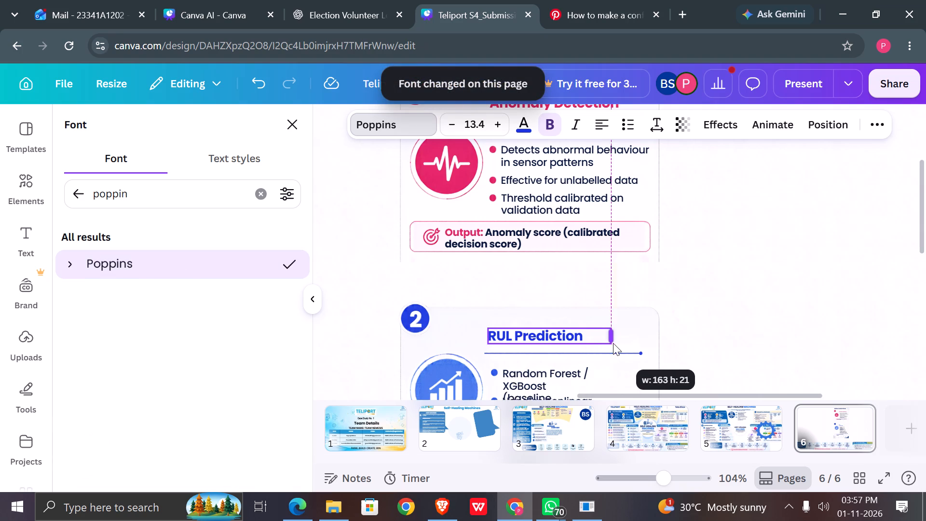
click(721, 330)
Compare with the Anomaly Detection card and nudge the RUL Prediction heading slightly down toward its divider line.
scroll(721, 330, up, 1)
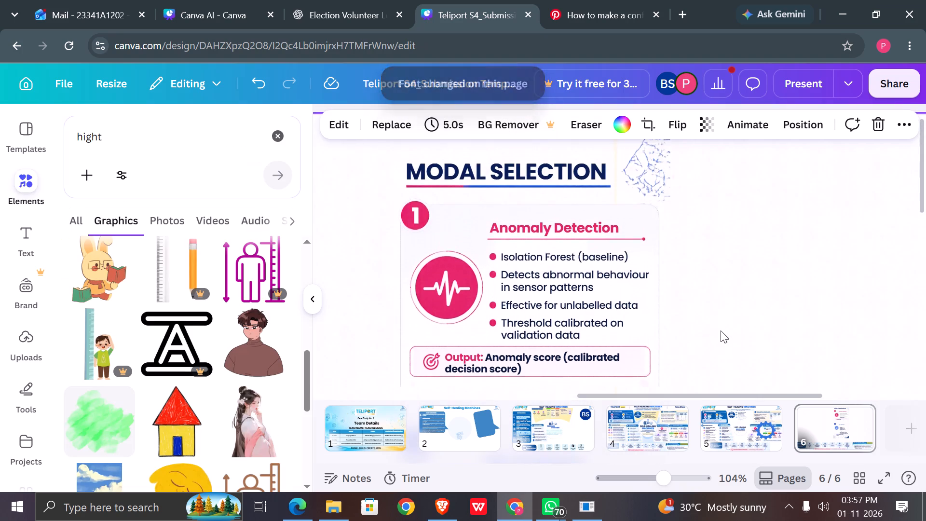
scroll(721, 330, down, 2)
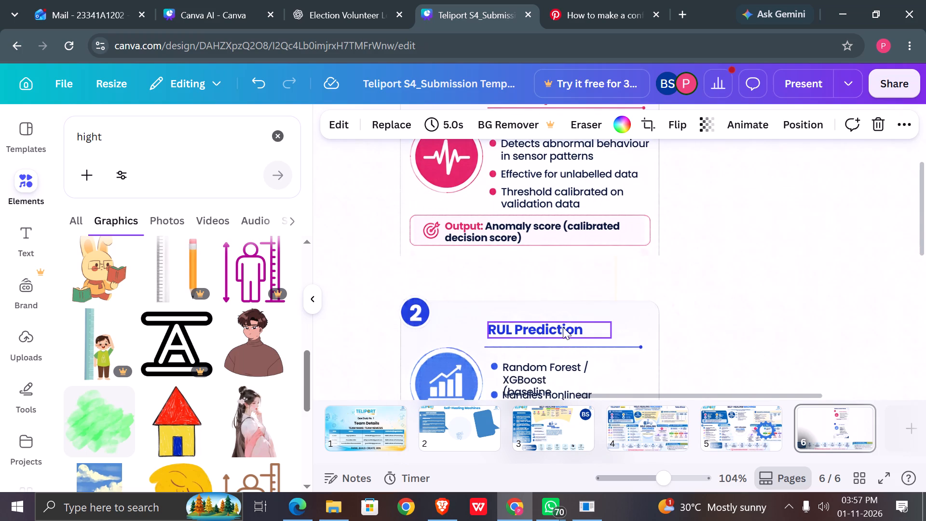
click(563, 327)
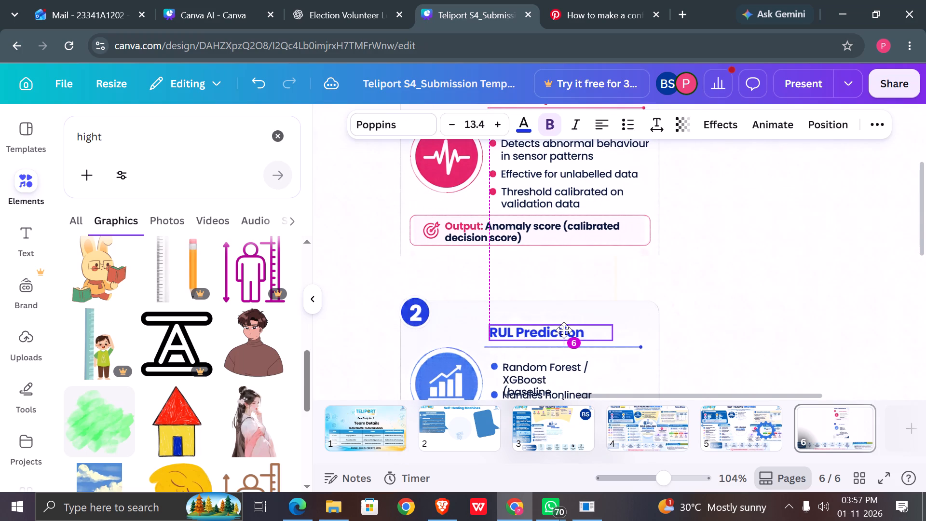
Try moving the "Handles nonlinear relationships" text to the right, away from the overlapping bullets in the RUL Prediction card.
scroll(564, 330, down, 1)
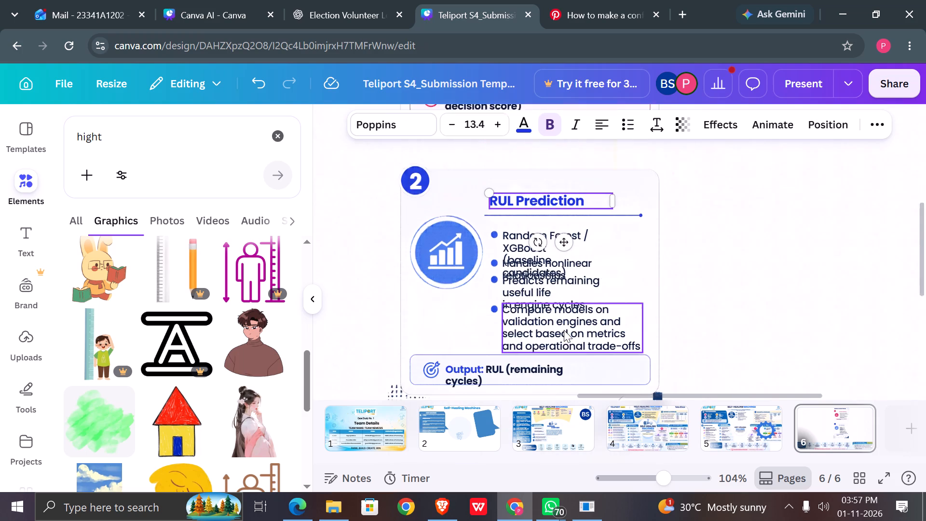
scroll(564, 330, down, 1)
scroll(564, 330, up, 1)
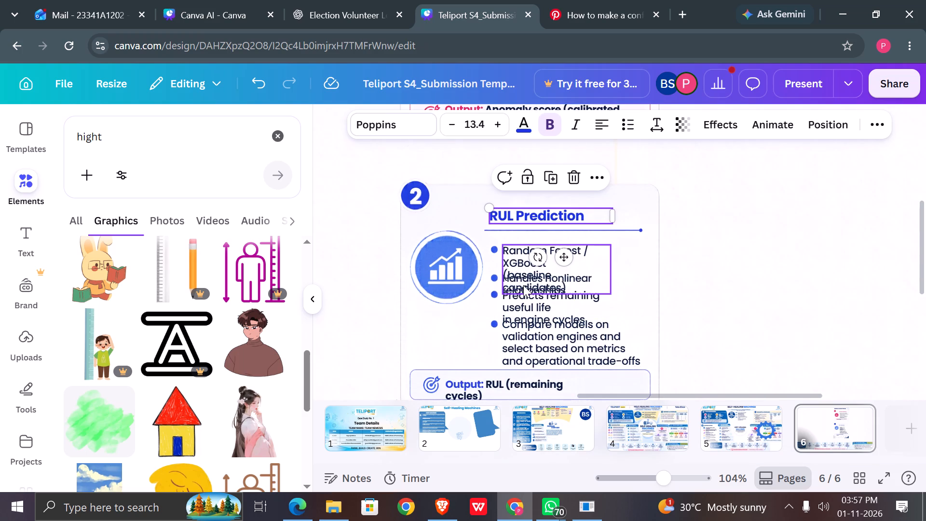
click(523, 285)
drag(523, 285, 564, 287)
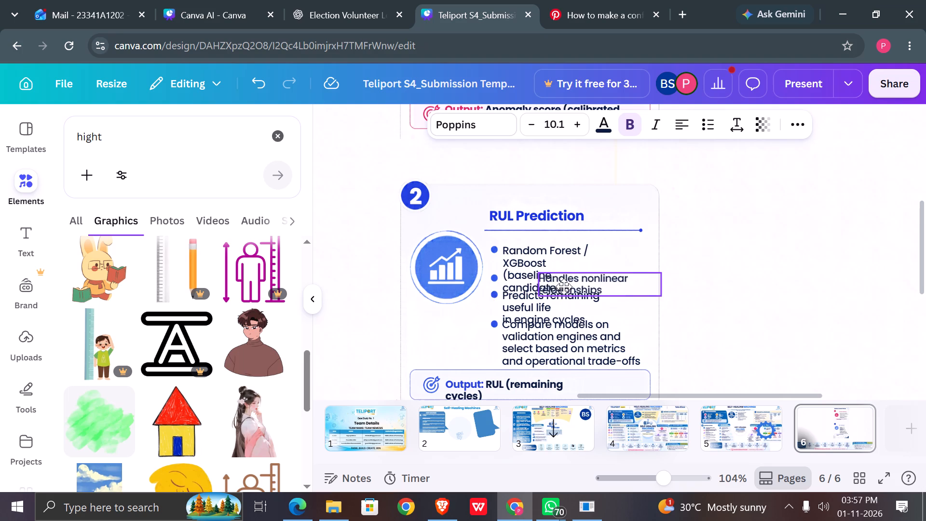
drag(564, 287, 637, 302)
Undo the recent edits back to the layout with the "(Supervised Regression)" subtitle, Roboto heading and full card outlines.
key(ctrl+z)
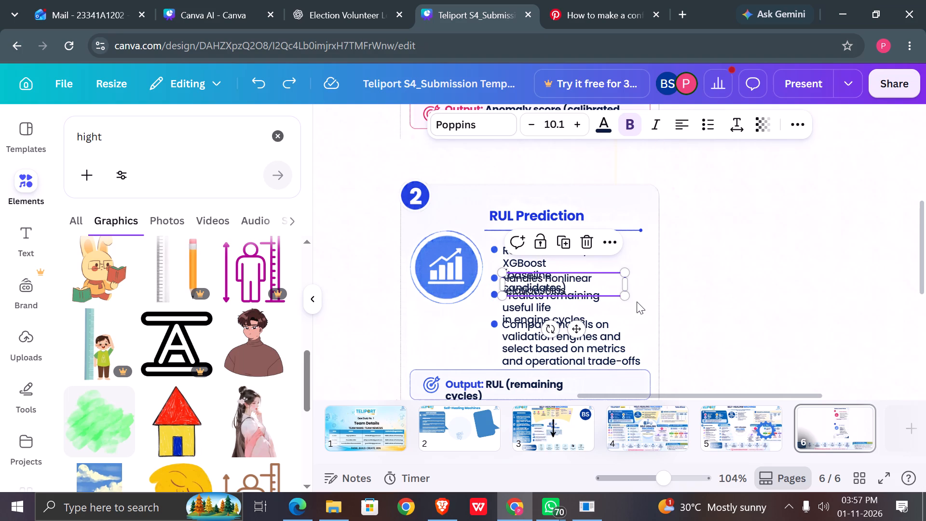
key(ctrl+z)
key(ctrl+z)
key(ctrl+z)
key(ctrl+z)
key(ctrl+z)
key(ctrl+z)
key(ctrl+z)
key(ctrl+z)
key(ctrl+z)
key(ctrl+z)
key(ctrl+z)
key(ctrl+z)
key(ctrl+z)
key(ctrl+z)
key(ctrl+z)
key(ctrl+z)
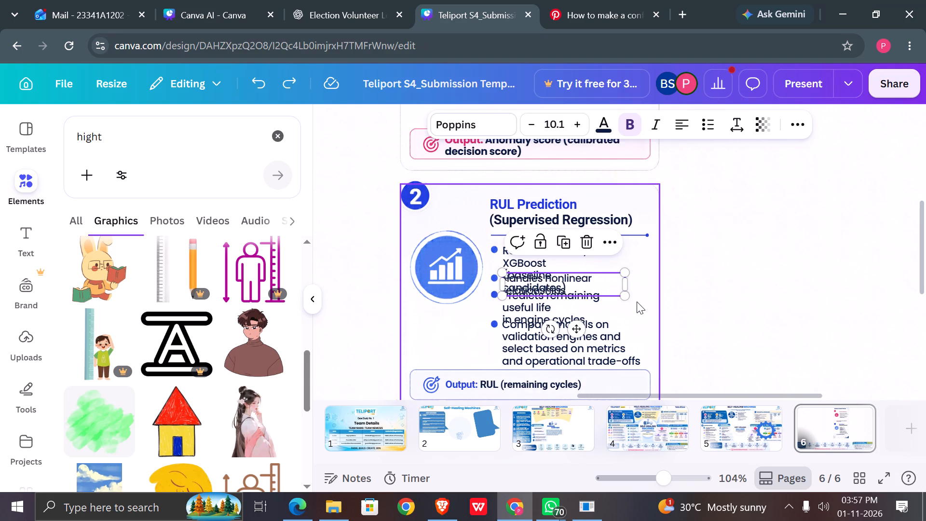
Check both cards and redo the Anomaly Detection card's "Threshold calibrated on validation data" and output text adjustments.
scroll(637, 302, up, 3)
scroll(637, 302, down, 1)
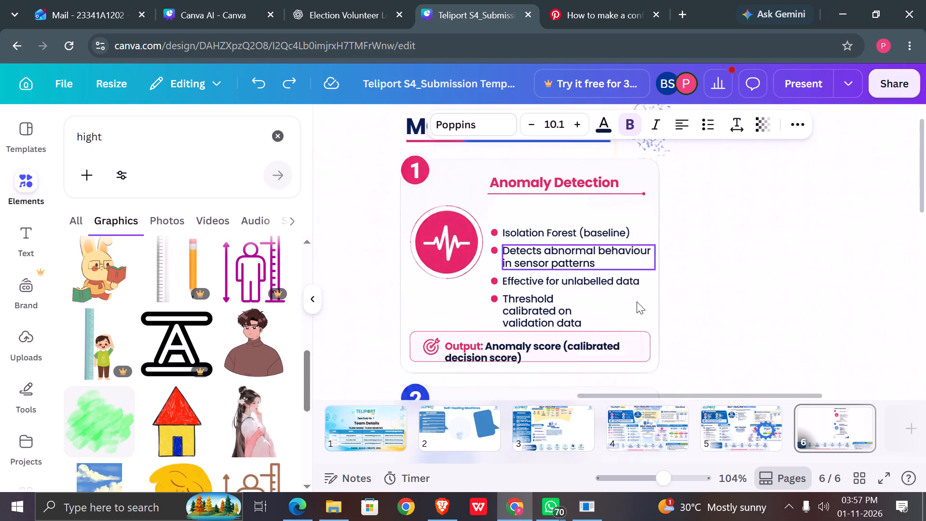
scroll(637, 302, down, 1)
key(ctrl+y)
scroll(637, 302, up, 1)
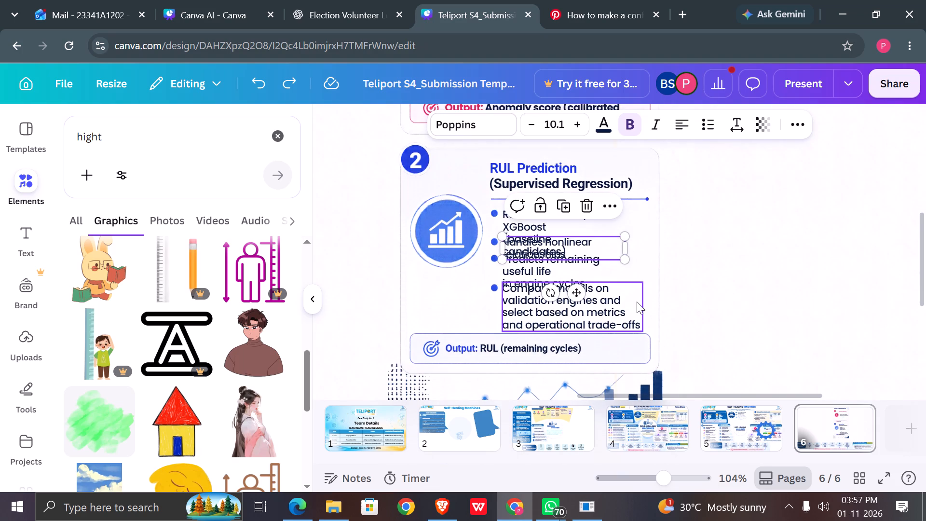
scroll(637, 302, up, 1)
scroll(637, 302, down, 1)
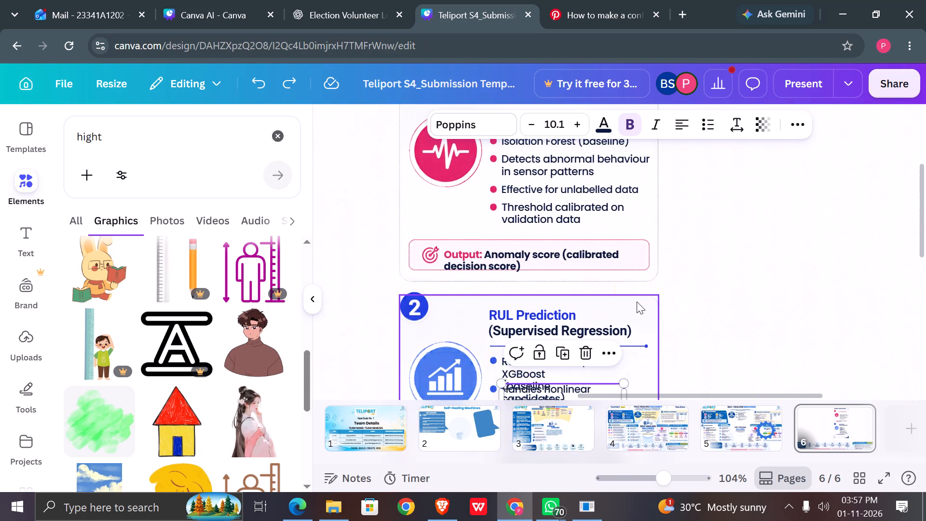
key(ctrl+y)
key(ctrl+y)
scroll(637, 302, down, 1)
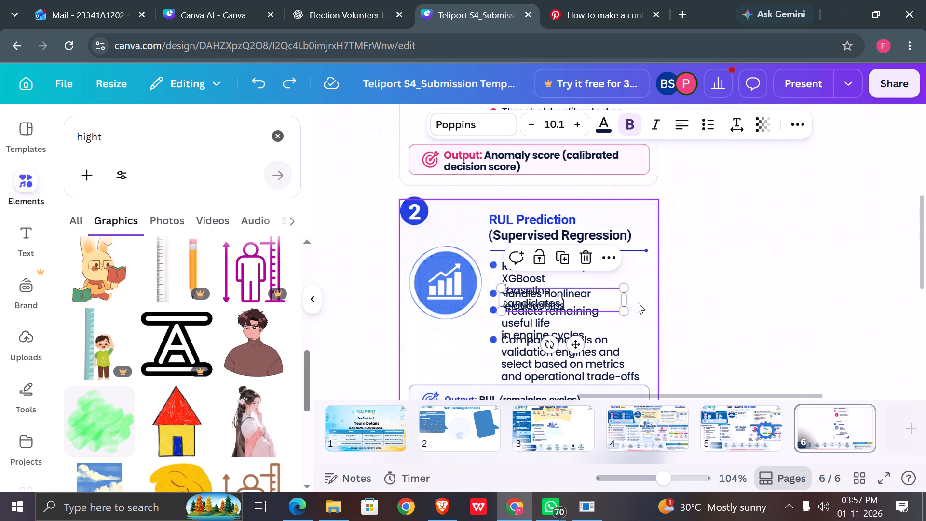
Widen the four bullet text boxes in the RUL Prediction card toward its right edge so their lines stop overlapping.
click(708, 317)
scroll(708, 317, down, 1)
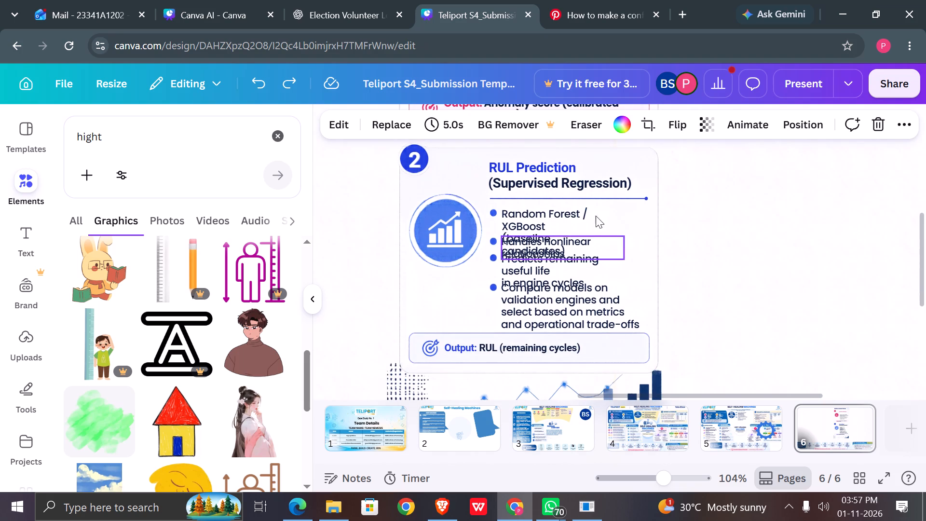
click(581, 217)
drag(612, 229, 647, 225)
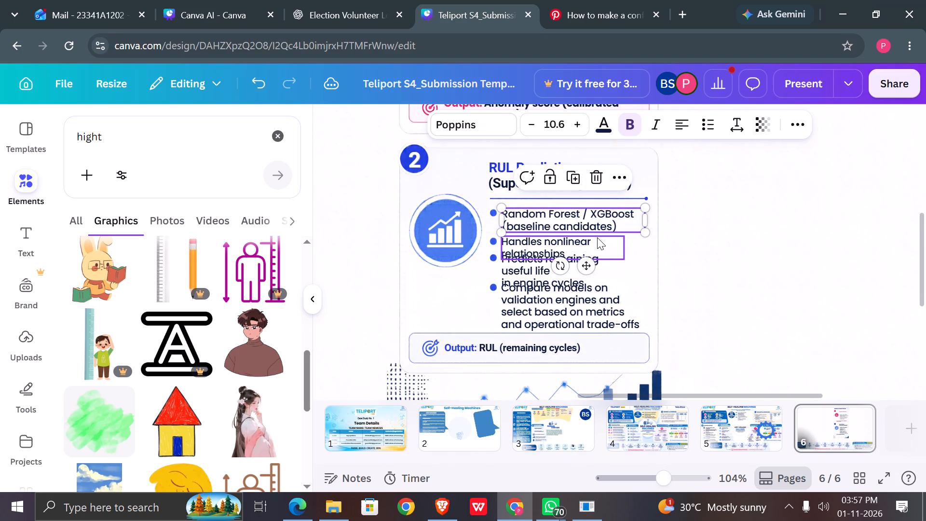
click(592, 238)
drag(625, 244, 637, 244)
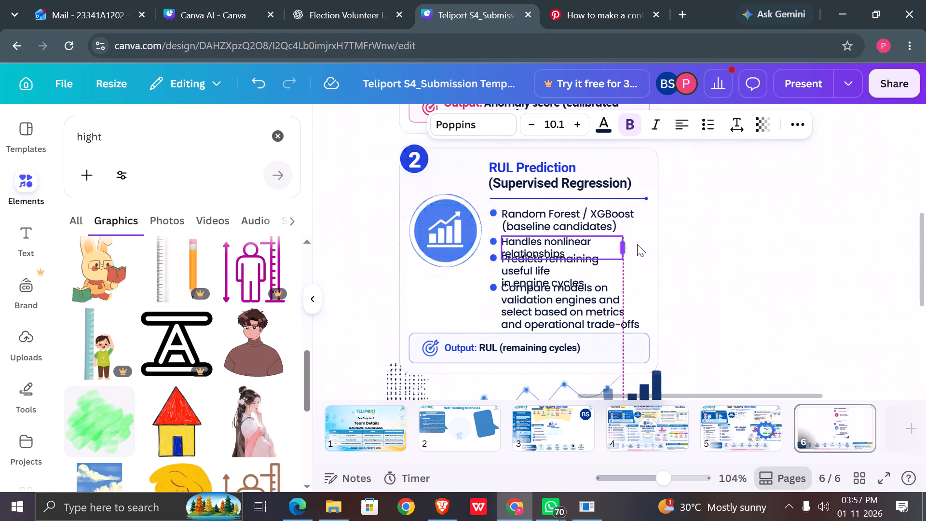
drag(637, 244, 658, 246)
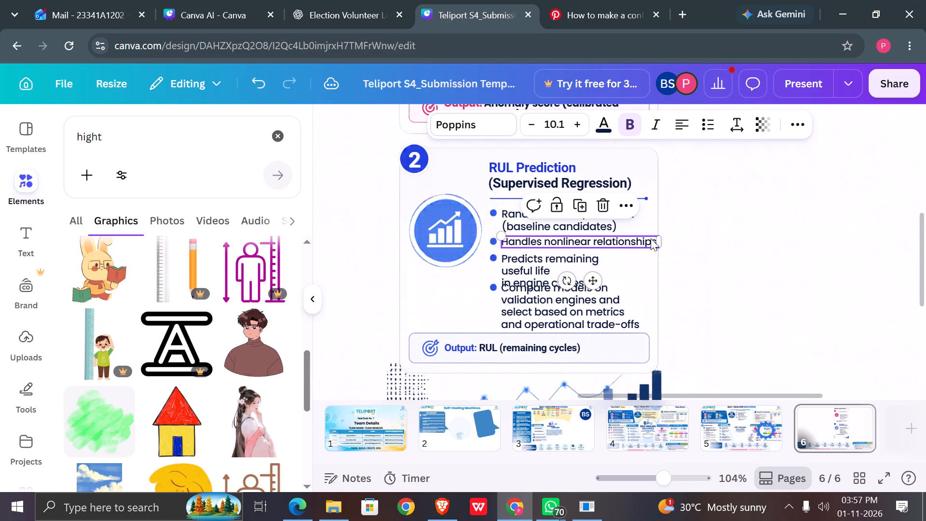
click(611, 223)
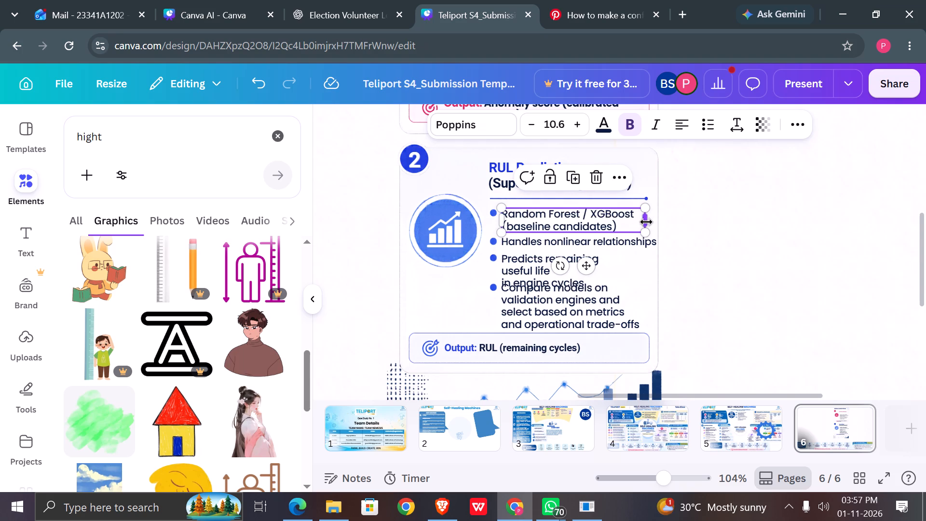
drag(646, 222, 653, 222)
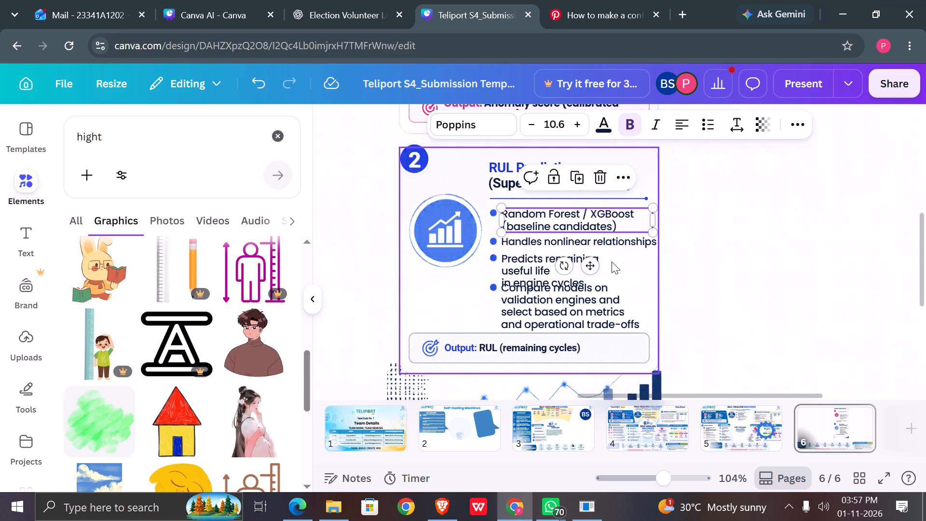
click(607, 268)
drag(624, 268, 660, 264)
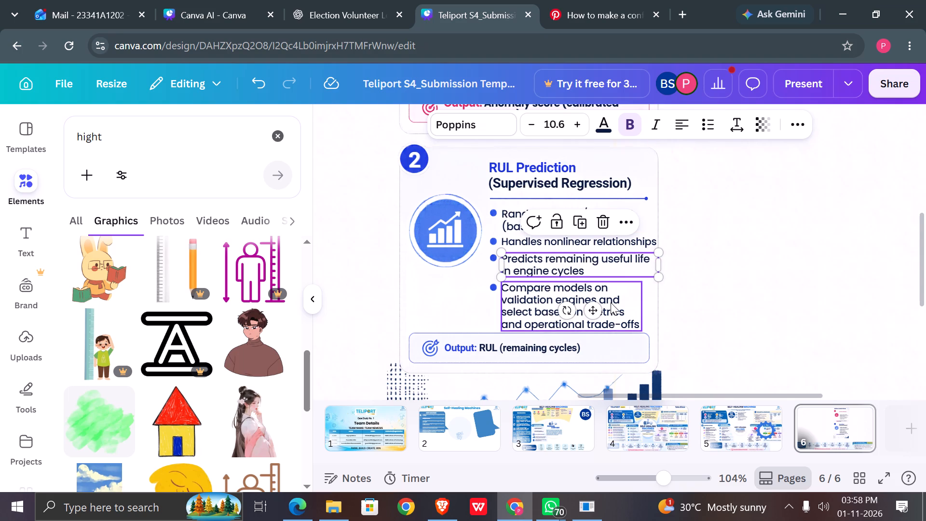
click(610, 302)
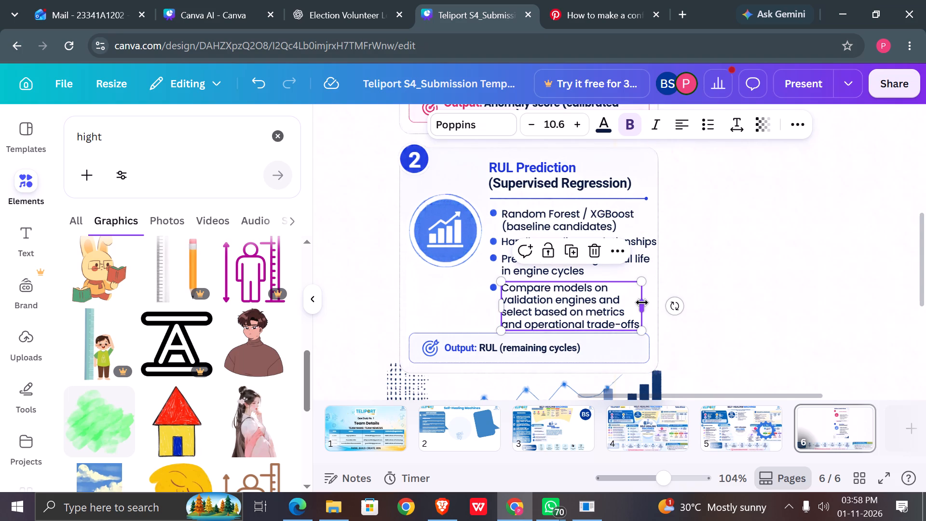
drag(642, 302, 660, 301)
Slightly widen the "Detects abnormal behaviour in sensor patterns" text box in the Anomaly Detection card.
scroll(660, 301, up, 3)
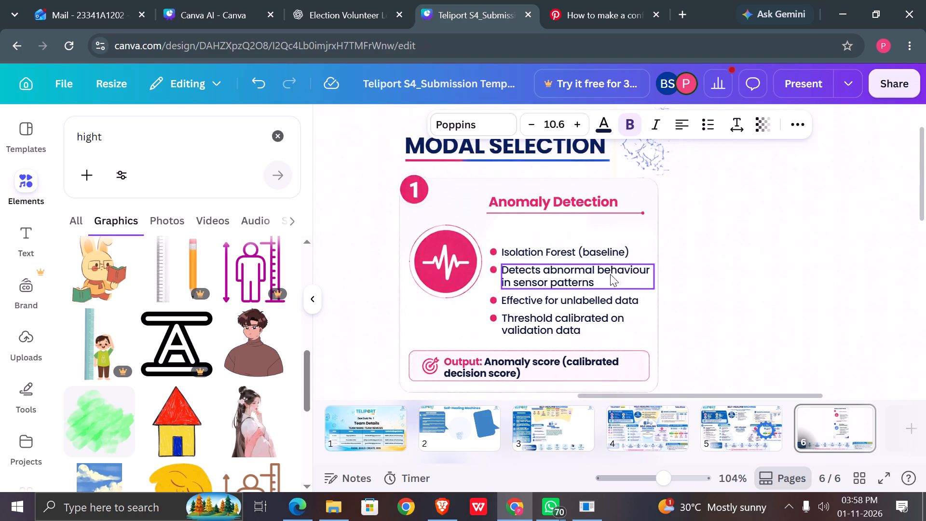
click(606, 272)
drag(655, 274, 658, 274)
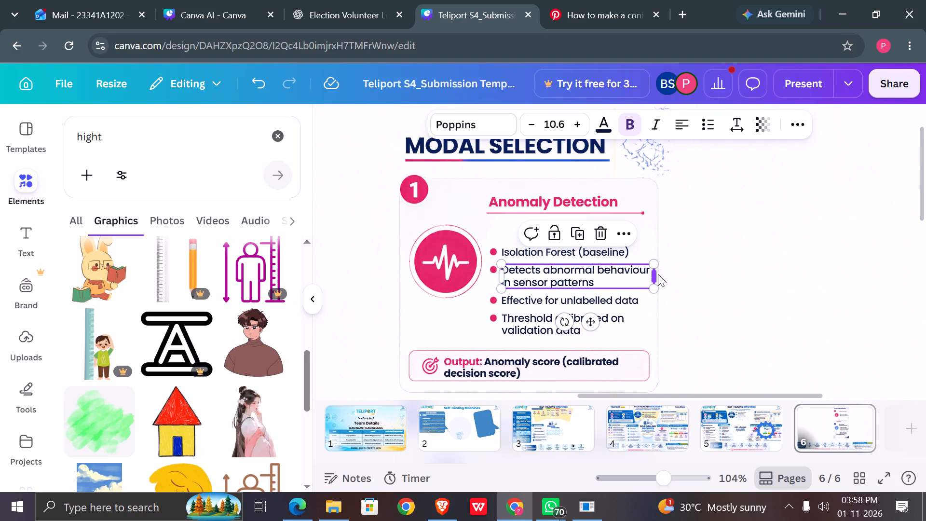
drag(658, 274, 660, 274)
click(704, 321)
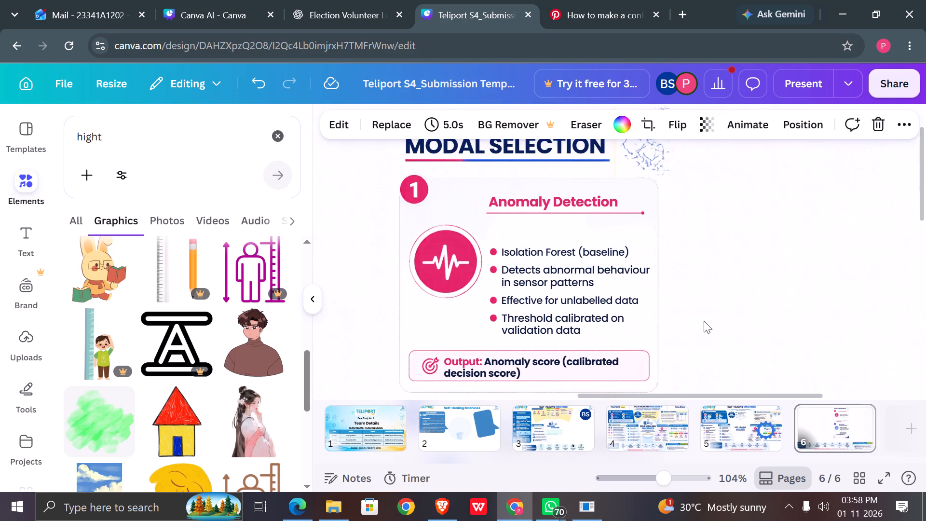
Group the number 2 and its blue circle with the RUL Prediction card background.
scroll(704, 321, down, 4)
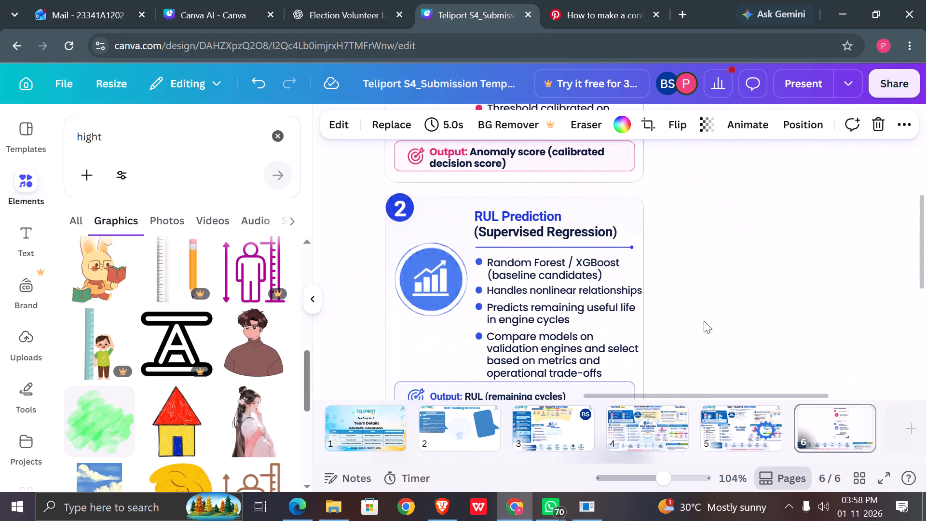
scroll(704, 321, down, 1)
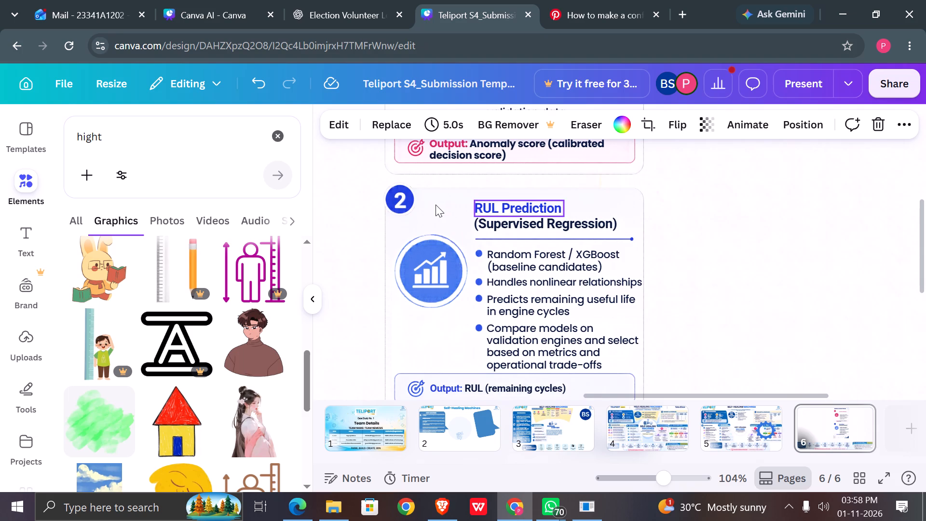
click(400, 206)
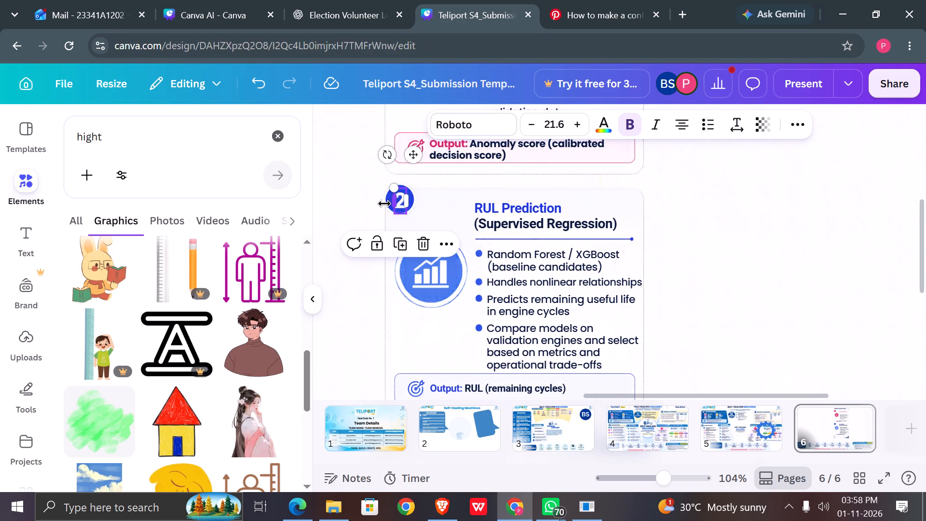
click(378, 209)
click(389, 196)
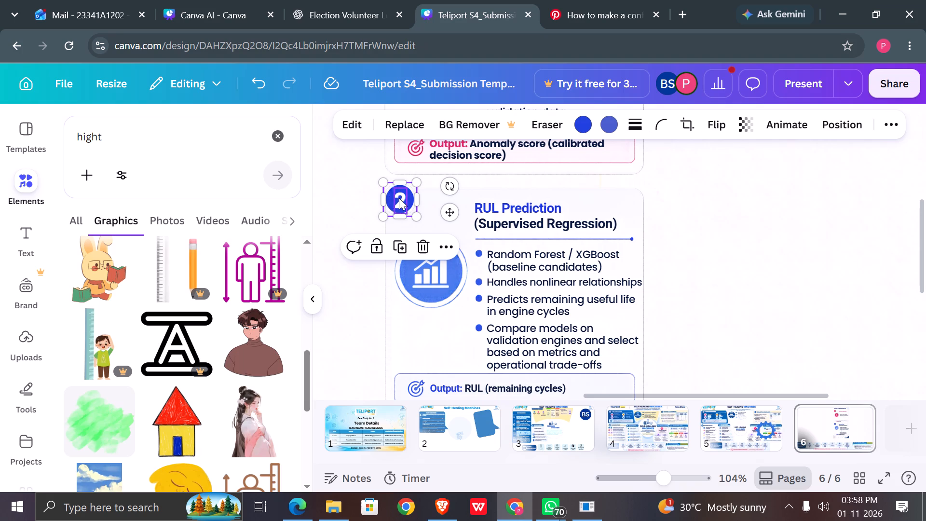
shift+click(399, 198)
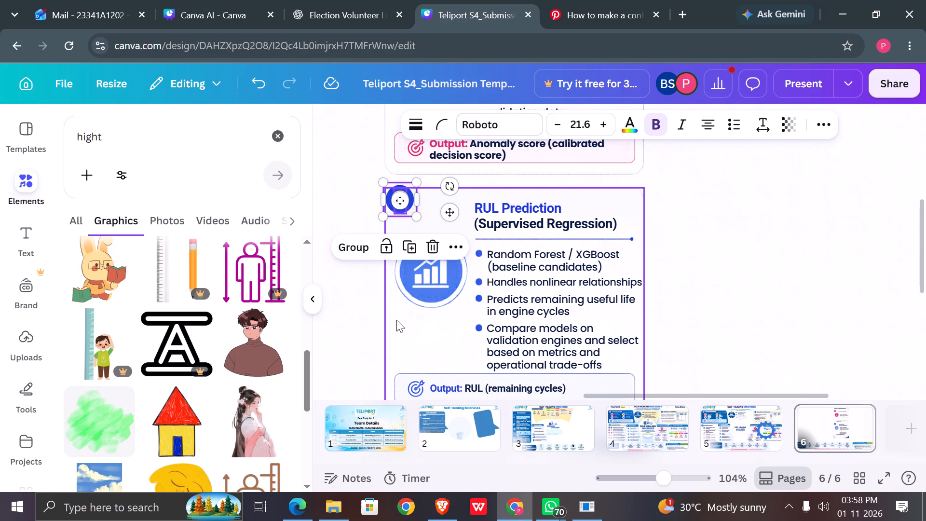
shift+click(396, 320)
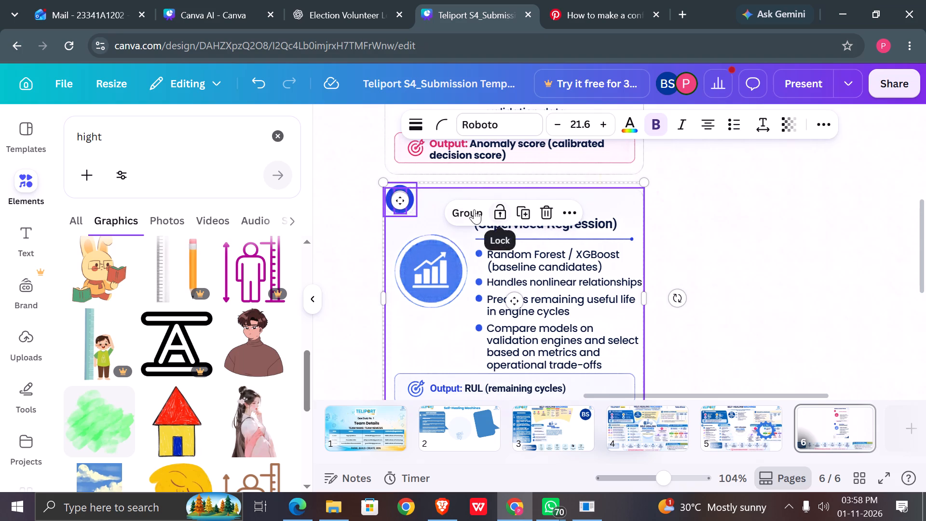
click(468, 211)
click(706, 260)
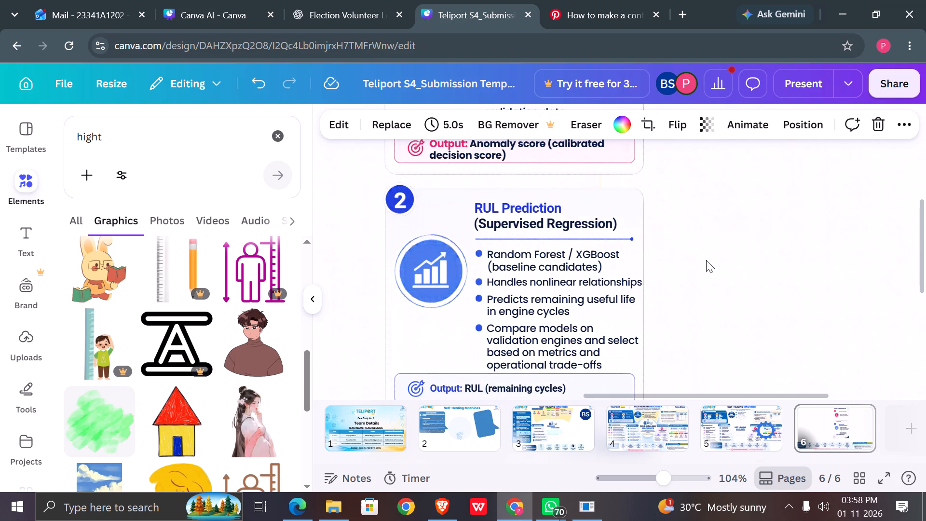
Delete the "(Supervised Regression)" subtitle from the RUL Prediction card.
click(615, 221)
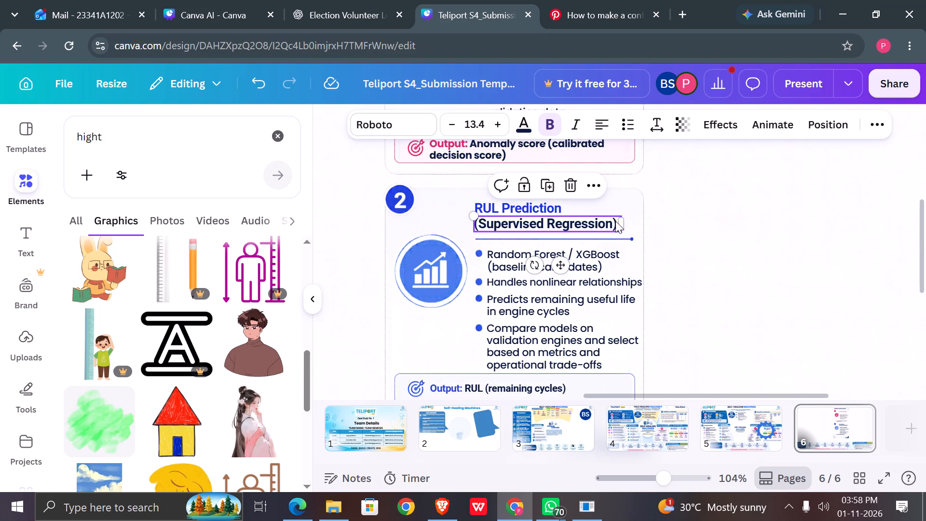
key(Delete)
Change the RUL Prediction heading's font to Poppins throughout the page and widen its text box so it fits on one line.
click(559, 207)
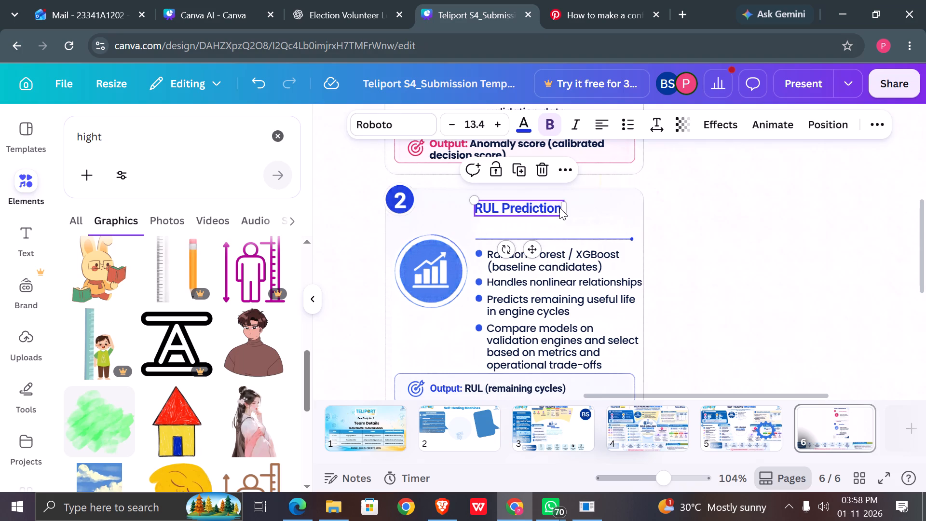
click(413, 124)
click(168, 275)
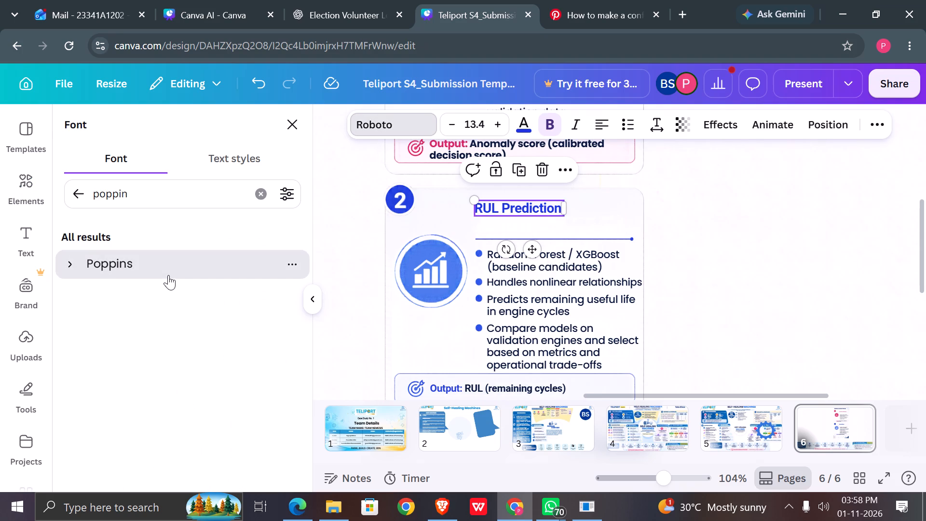
click(231, 475)
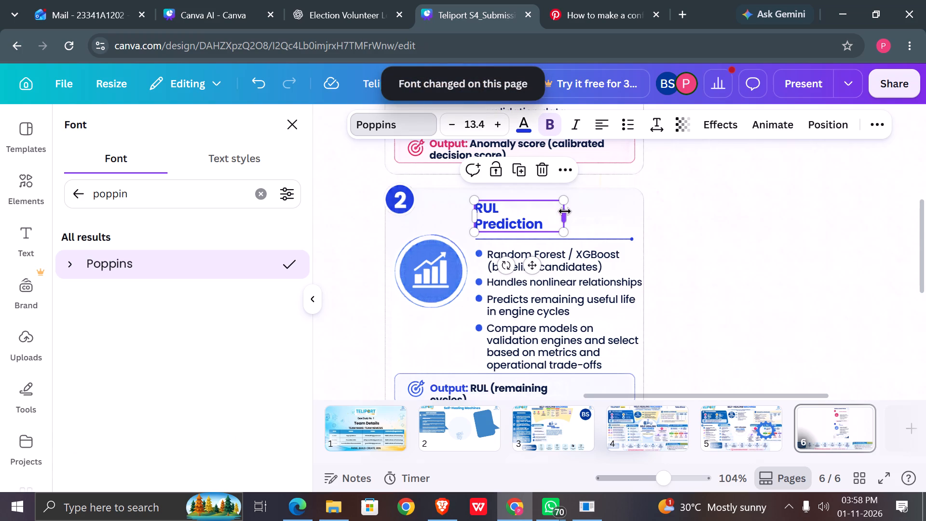
drag(565, 211, 593, 217)
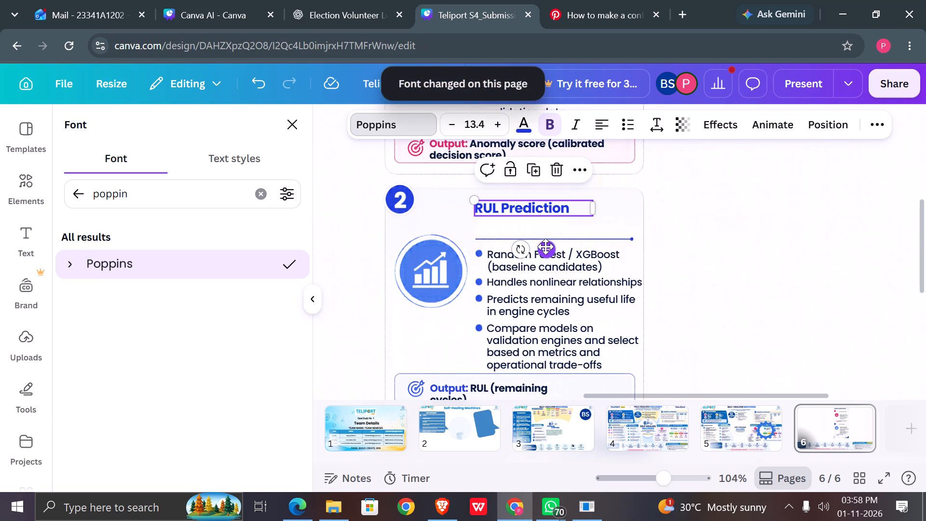
Close the gap between the RUL Prediction heading and its divider by lowering the heading and raising the blue line.
drag(545, 247, 546, 258)
drag(528, 239, 528, 234)
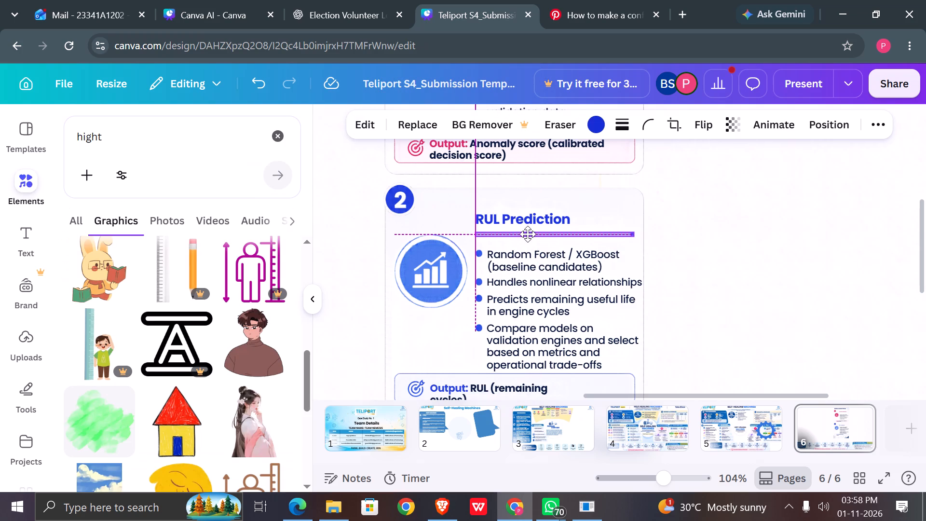
drag(528, 234, 524, 232)
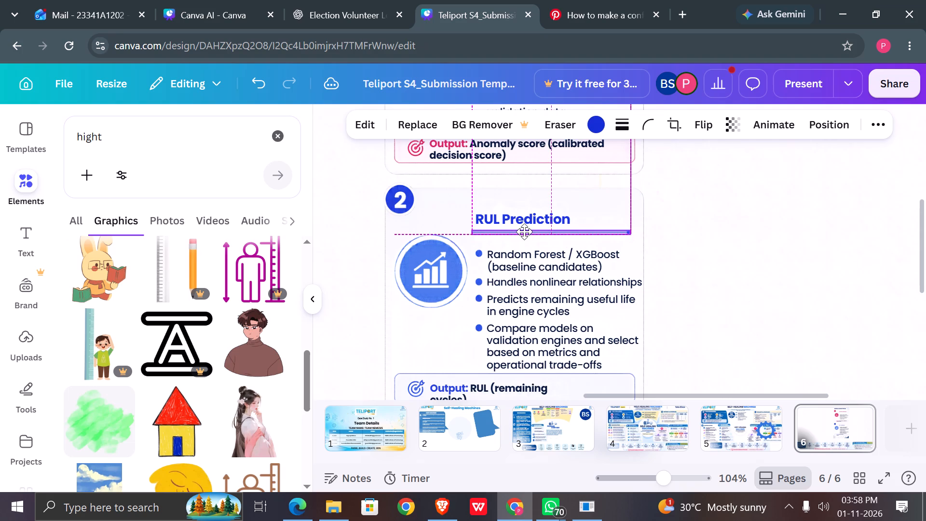
drag(524, 232, 526, 231)
scroll(526, 231, down, 1)
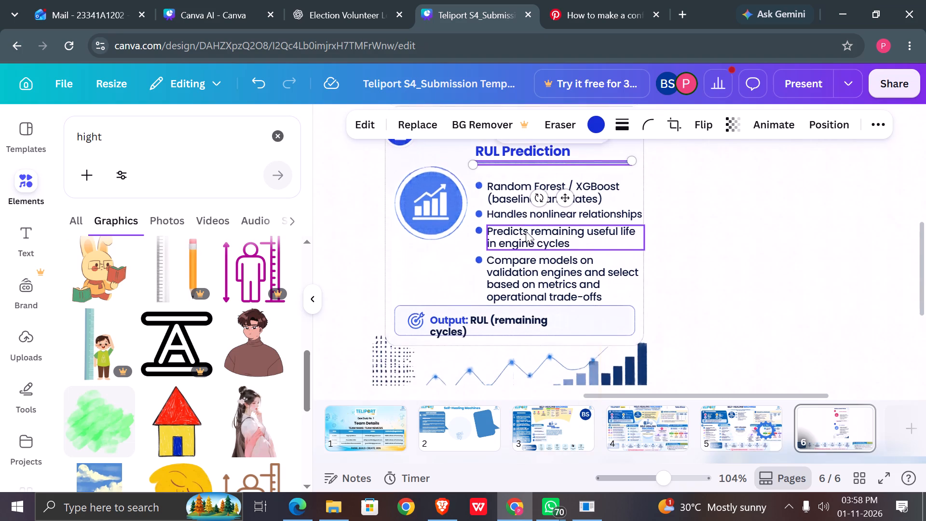
scroll(526, 231, down, 1)
scroll(526, 231, up, 1)
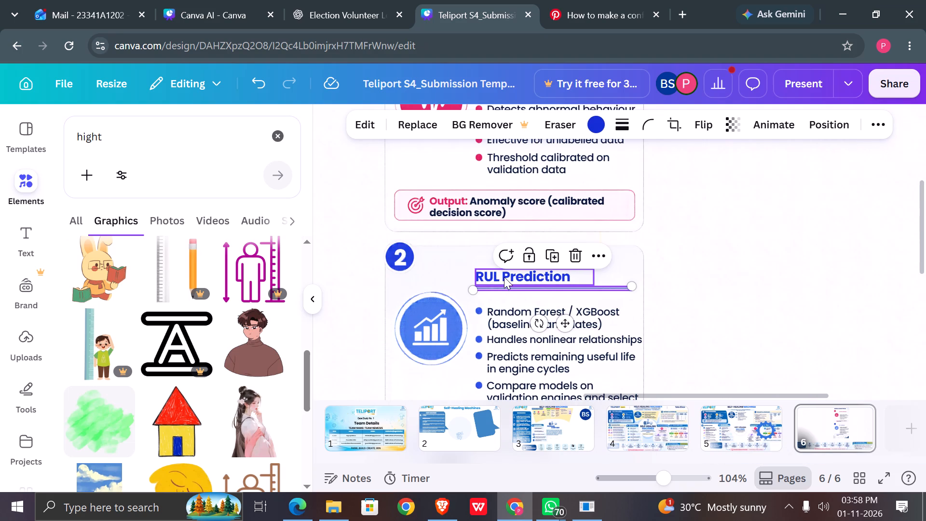
click(504, 277)
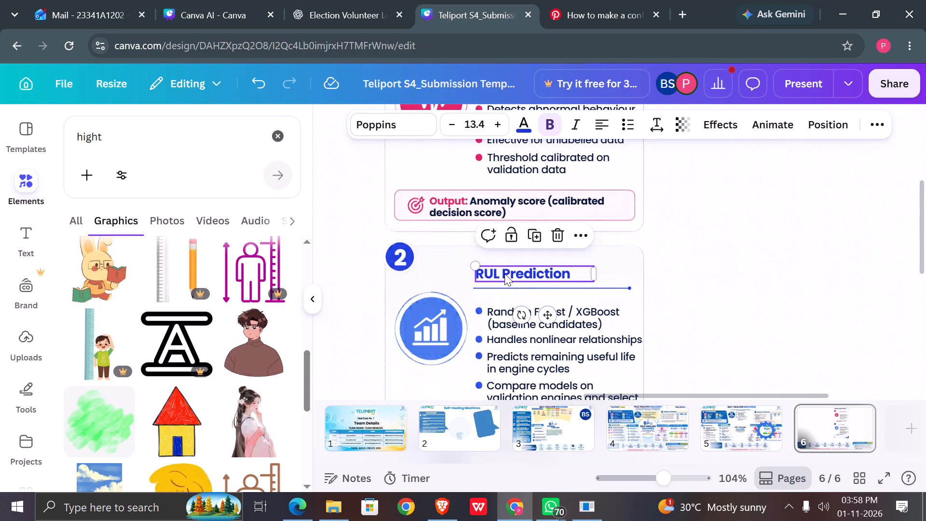
click(505, 287)
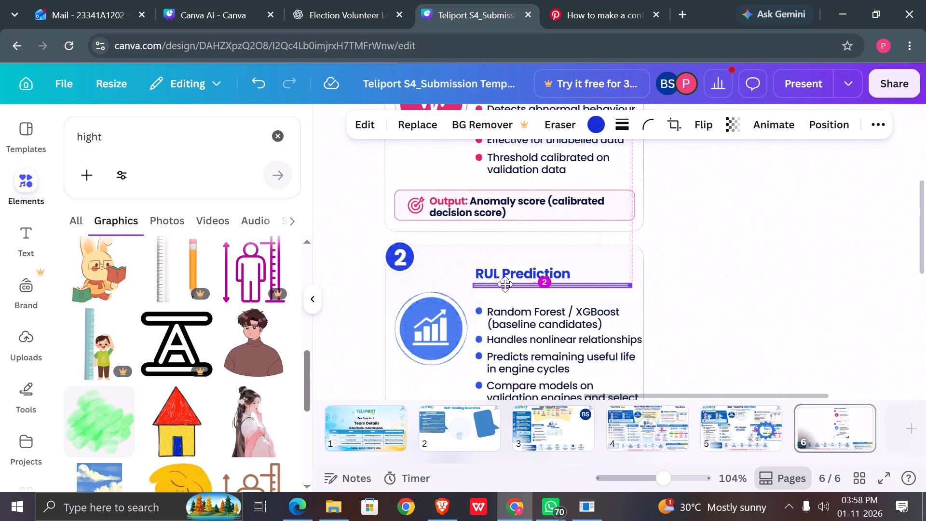
Group the RUL Prediction card's four bullet texts with their dots and move them up beneath the divider, slightly to the left.
scroll(505, 284, down, 1)
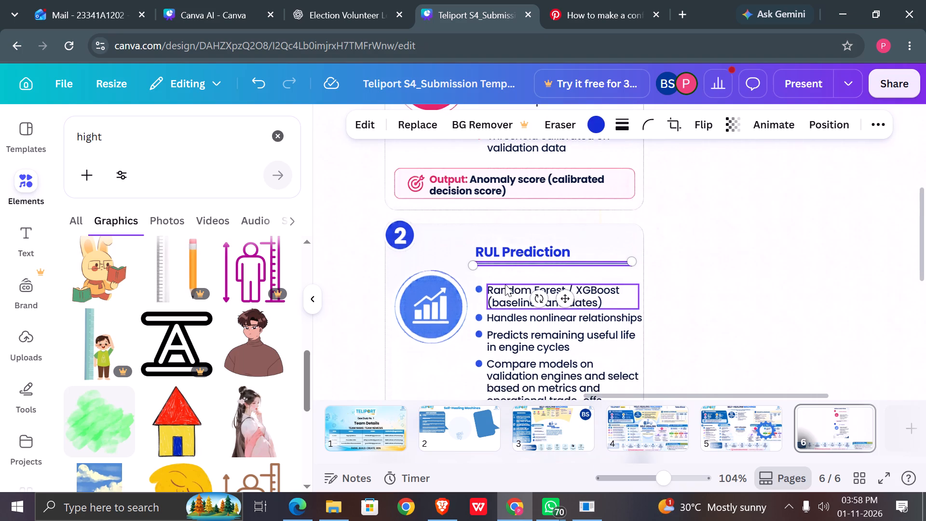
scroll(505, 284, down, 1)
click(508, 249)
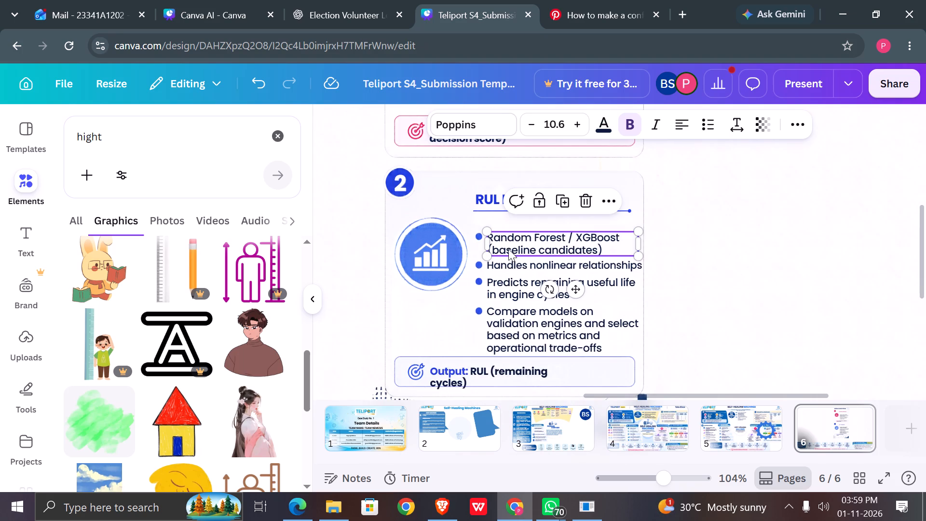
click(478, 241)
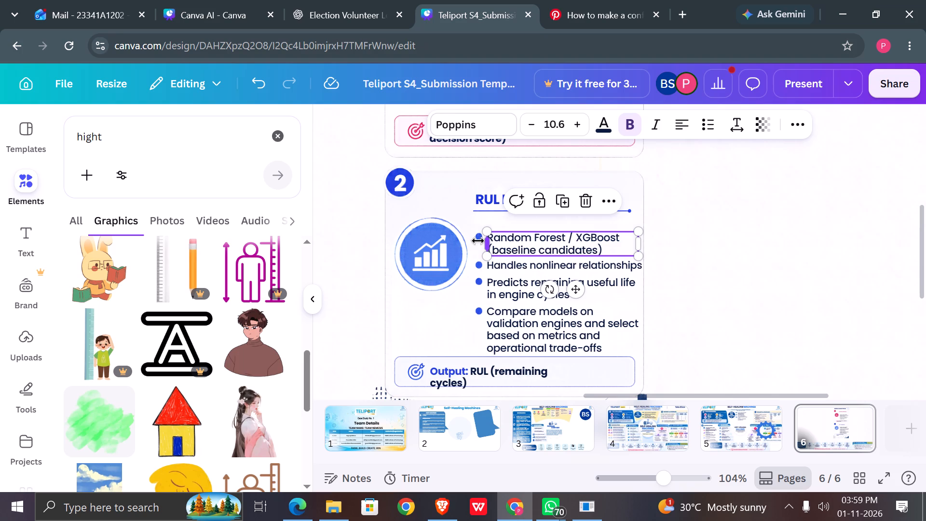
click(476, 234)
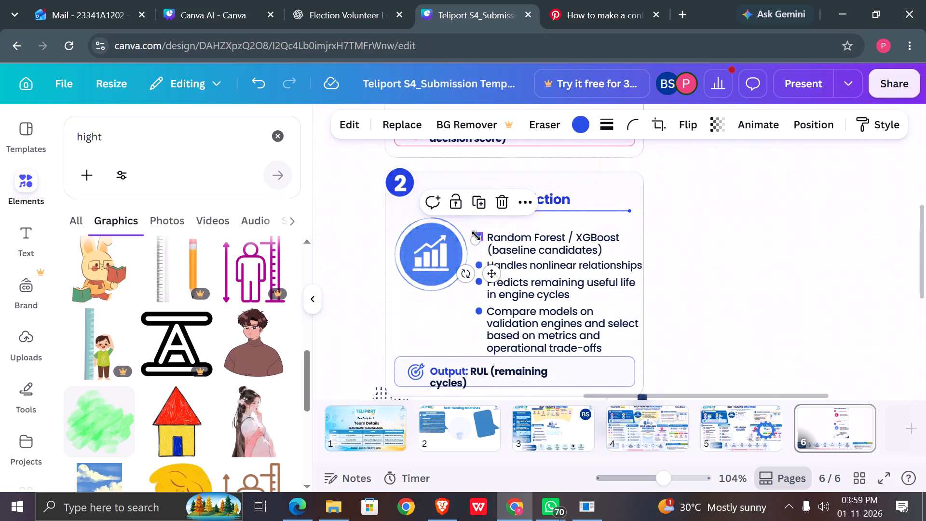
shift+click(478, 267)
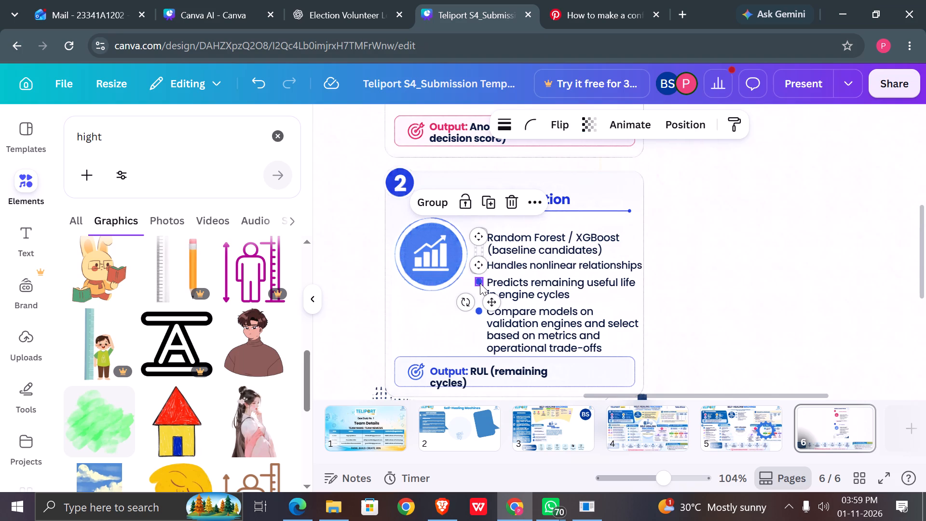
shift+click(480, 283)
shift+click(481, 307)
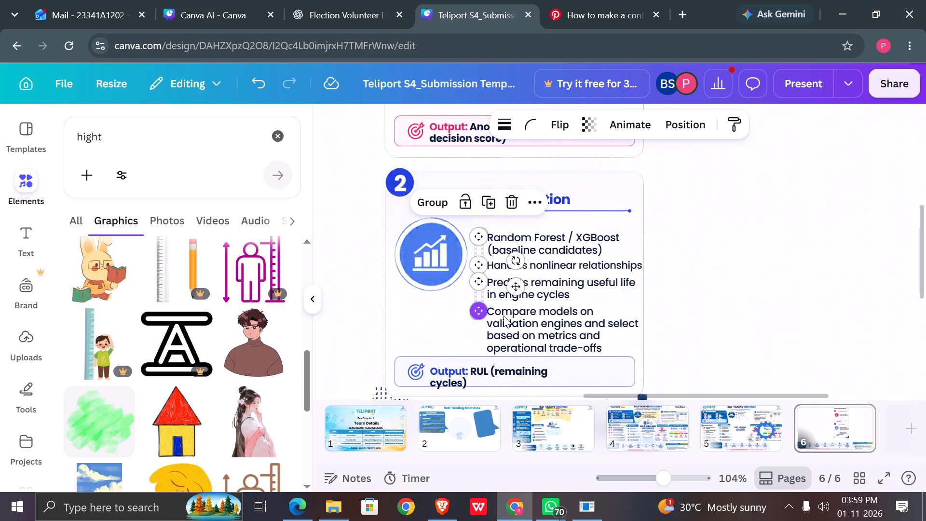
shift+click(508, 318)
shift+click(504, 292)
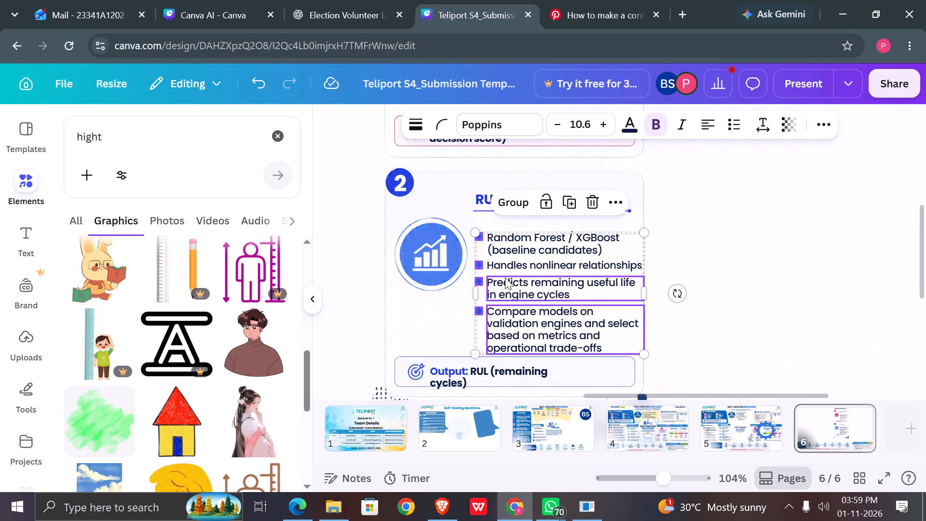
shift+click(506, 263)
shift+click(506, 246)
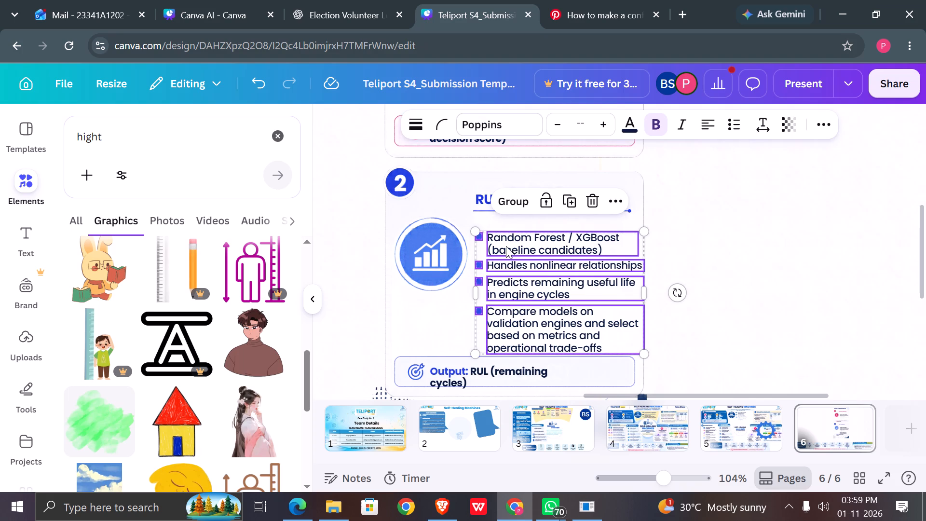
scroll(506, 246, down, 1)
scroll(506, 246, up, 1)
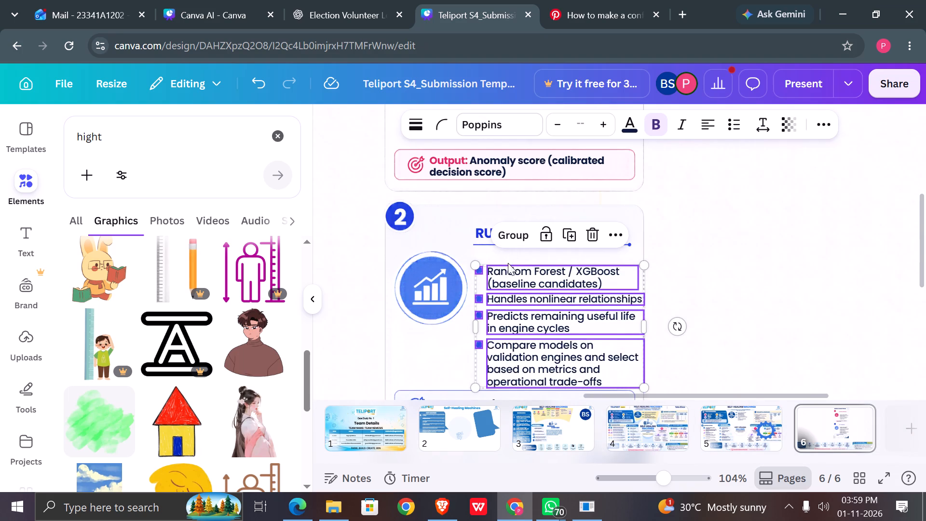
click(511, 239)
drag(527, 323, 527, 309)
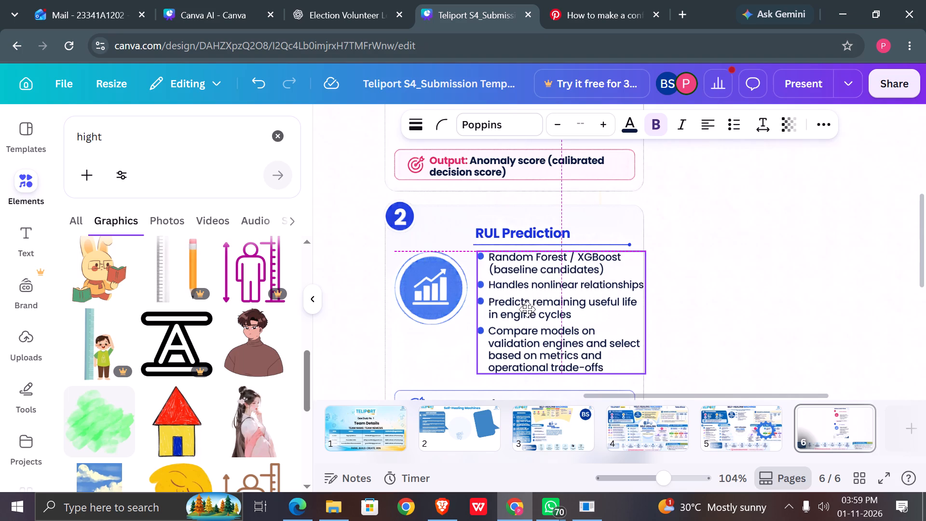
drag(527, 309, 524, 309)
click(728, 349)
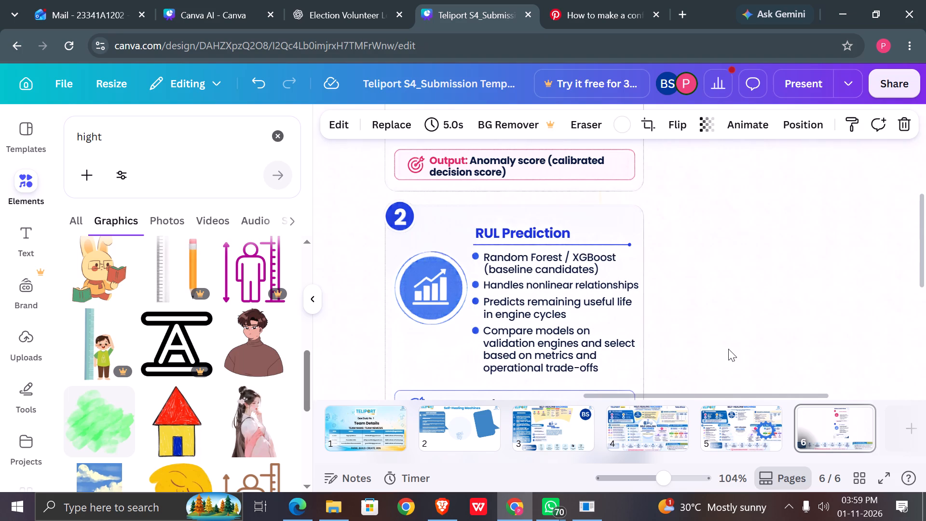
Delete "(baseline)" from the Isolation Forest bullet in the Anomaly Detection card.
scroll(728, 349, down, 1)
scroll(728, 349, up, 3)
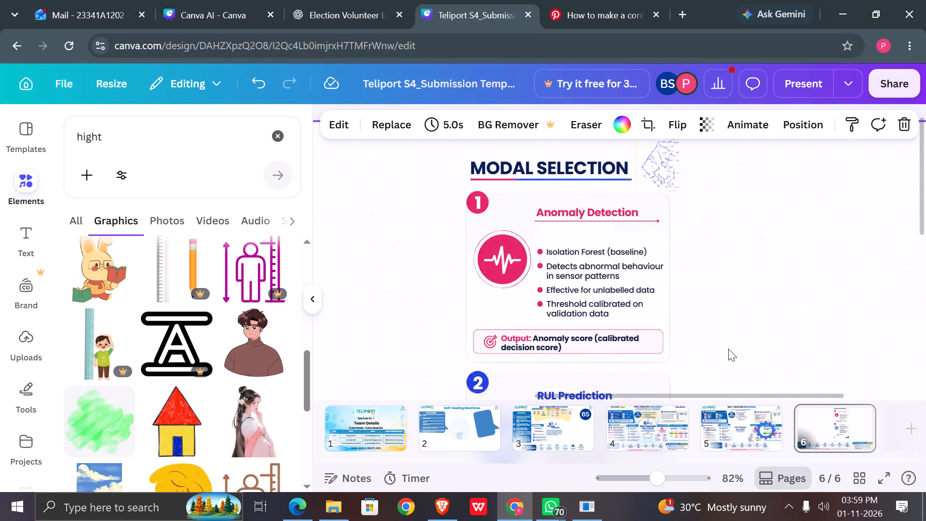
scroll(728, 349, down, 2)
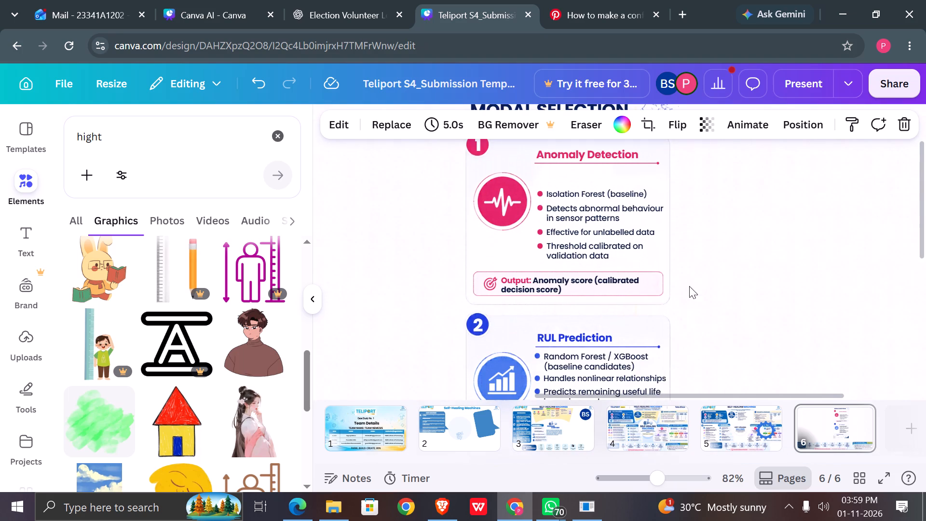
click(648, 191)
click(648, 191)
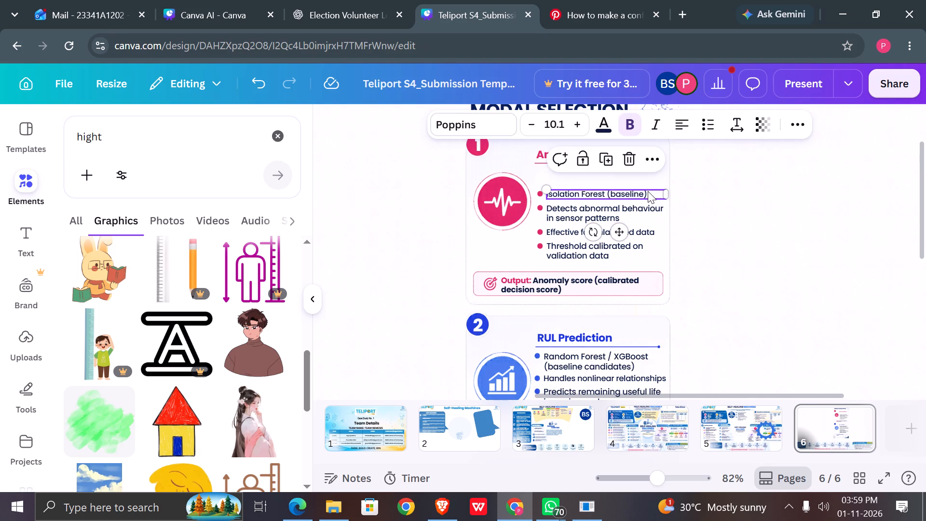
click(648, 191)
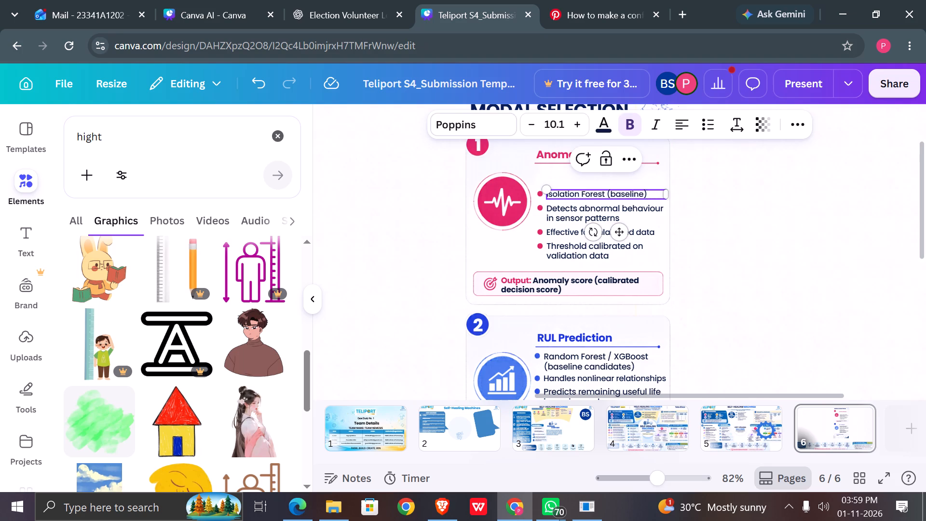
key(BackSpace)
key(BackSpace)
key(BackSpace)
key(BackSpace)
key(BackSpace)
key(BackSpace)
key(BackSpace)
key(BackSpace)
key(BackSpace)
key(BackSpace)
Delete "(baseline candidates)" from the Random Forest / XGBoost bullet in the RUL Prediction card.
double_click(633, 364)
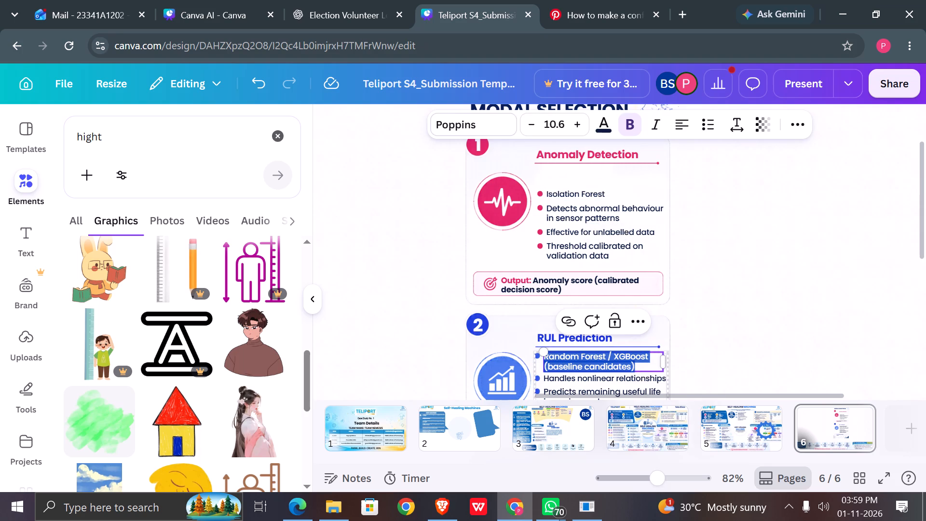
click(633, 364)
key(BackSpace)
key(BackSpace)
key(BackSpace)
key(BackSpace)
key(BackSpace)
key(BackSpace)
key(BackSpace)
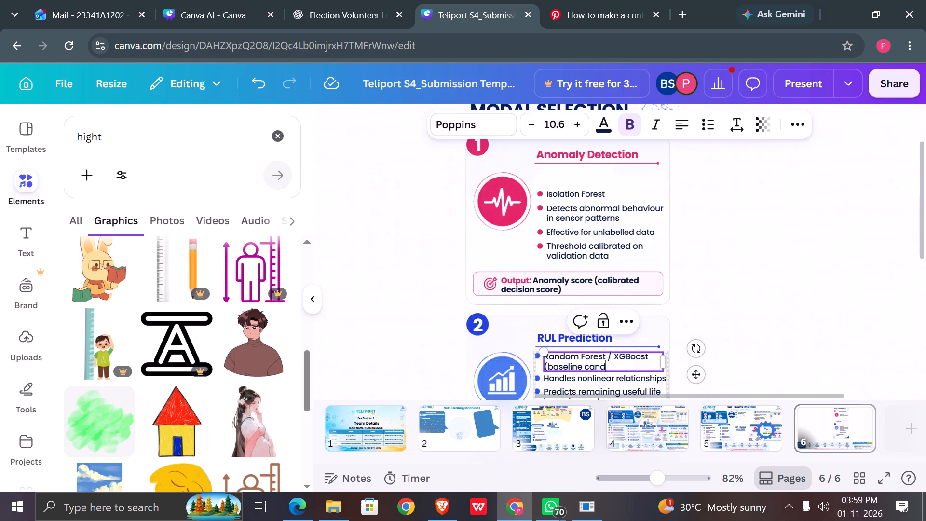
key(BackSpace)
key(BackSpace)
key(BackSpace)
key(BackSpace)
key(BackSpace)
key(BackSpace)
key(BackSpace)
key(BackSpace)
key(BackSpace)
key(BackSpace)
key(BackSpace)
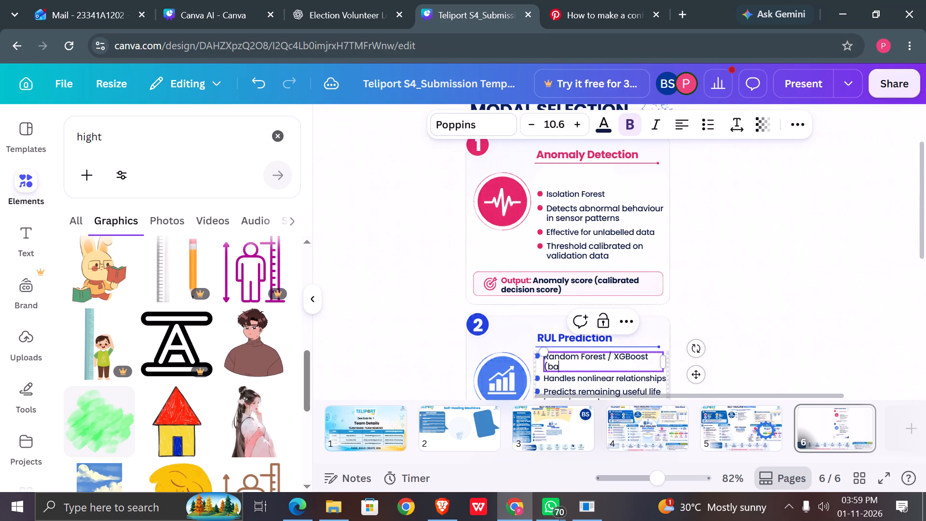
key(BackSpace)
key(BackSpace)
key(BackSpace)
key(BackSpace)
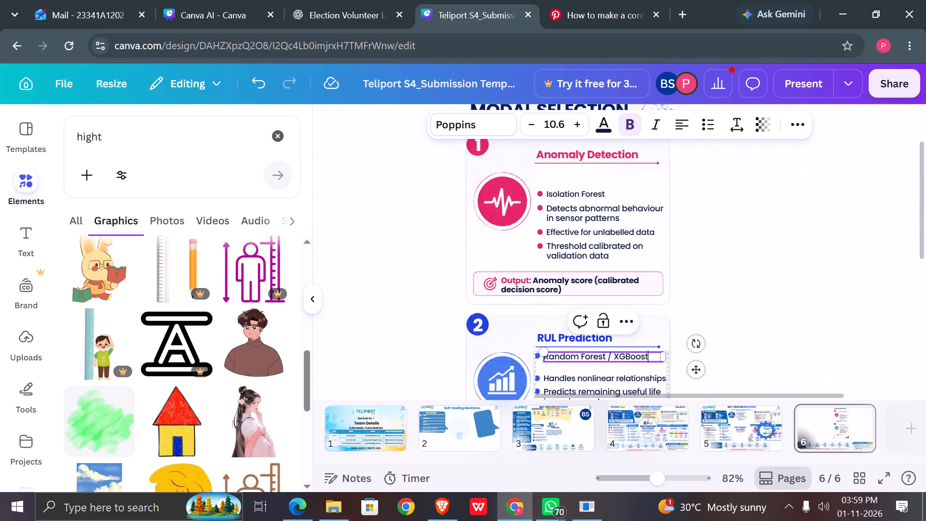
Ungroup the RUL Prediction card's bullet texts and dots.
click(562, 365)
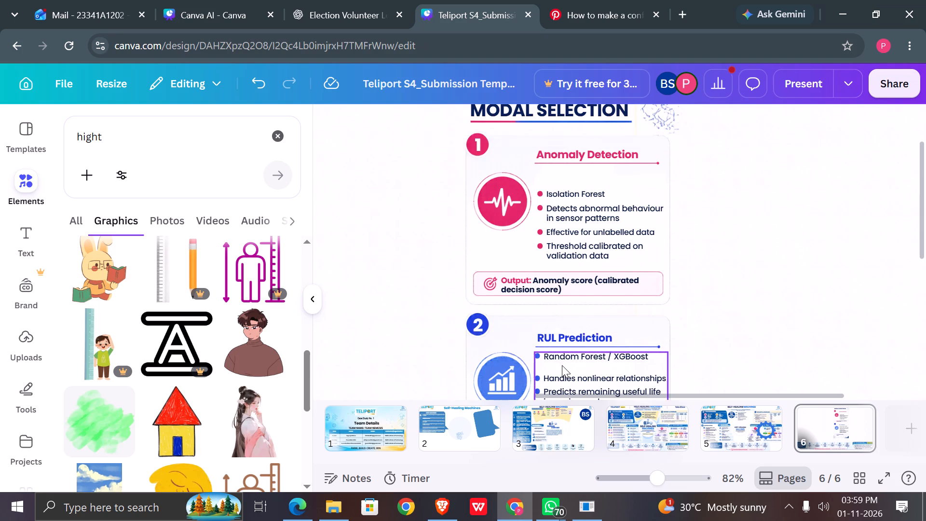
click(562, 365)
double_click(562, 365)
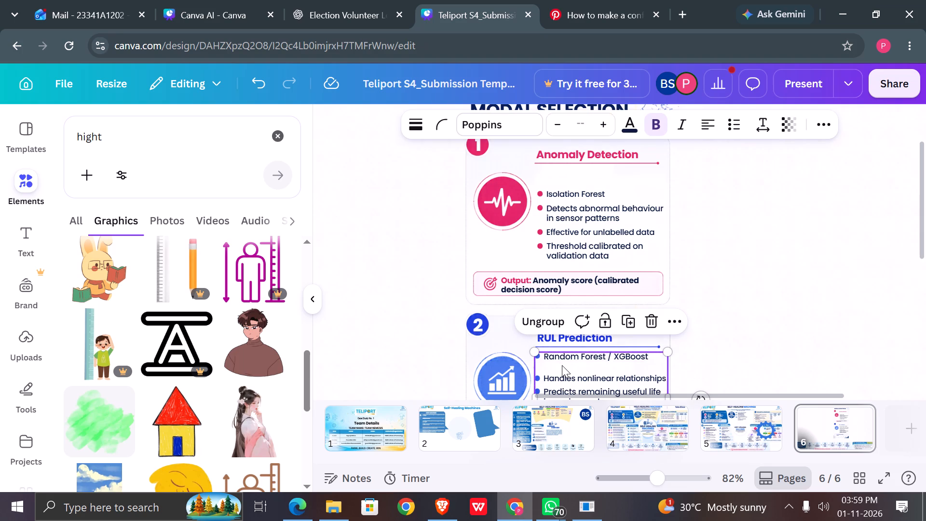
click(545, 310)
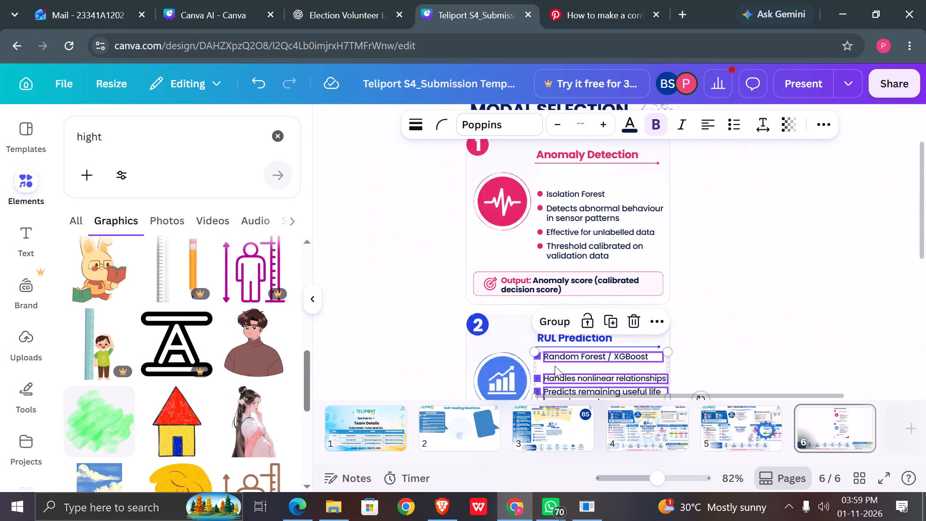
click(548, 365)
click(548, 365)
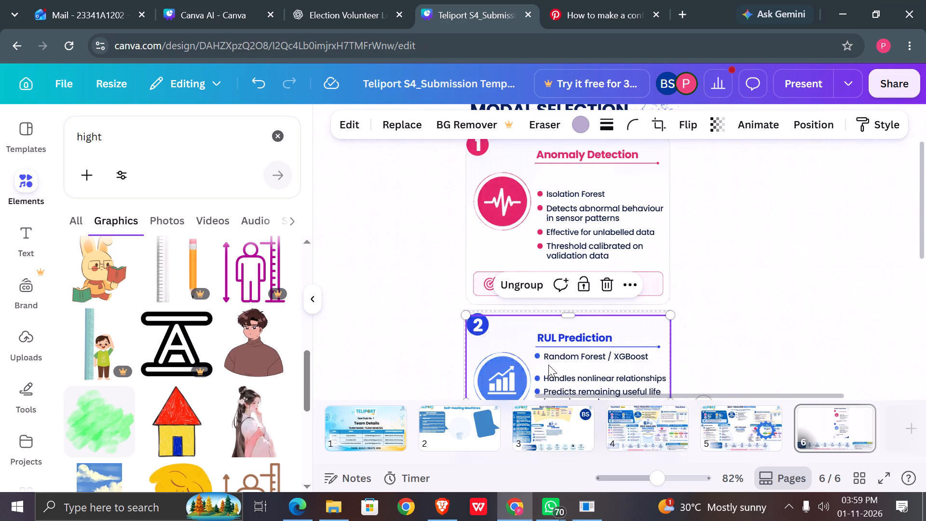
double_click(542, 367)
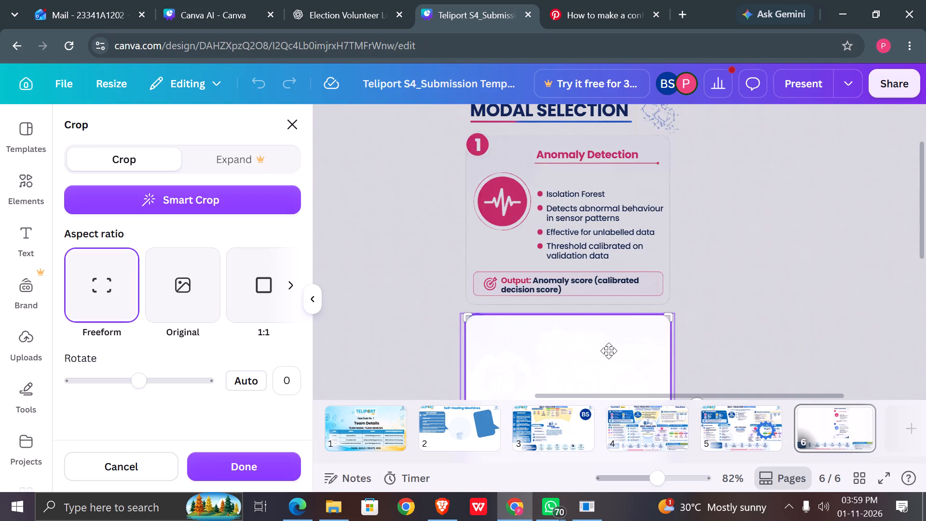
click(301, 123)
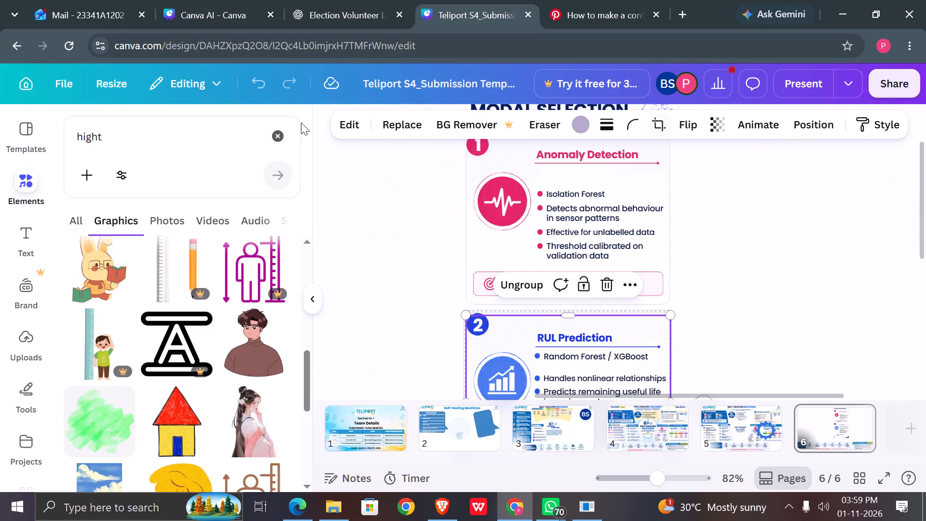
Group the RUL Prediction card's lower three bullet texts with their dots and move them up close beneath the Random Forest / XGBoost line.
scroll(583, 285, down, 1)
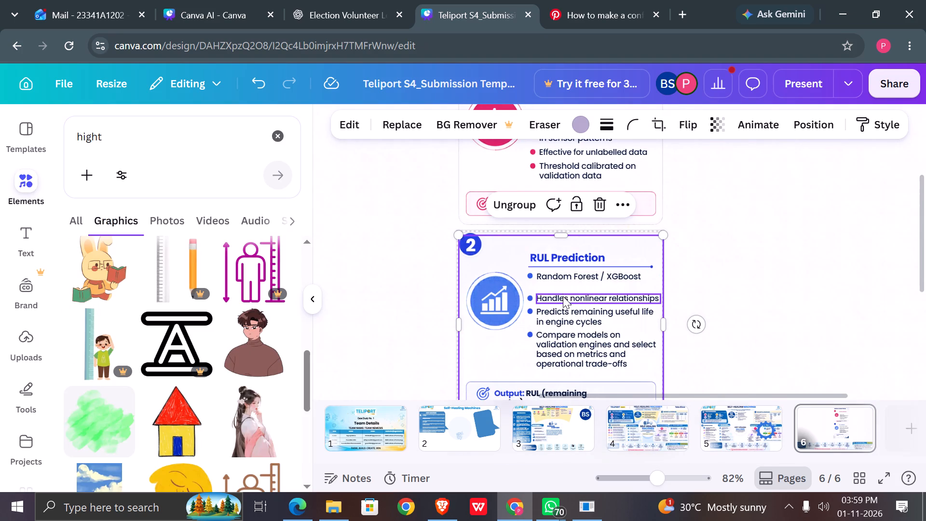
click(618, 356)
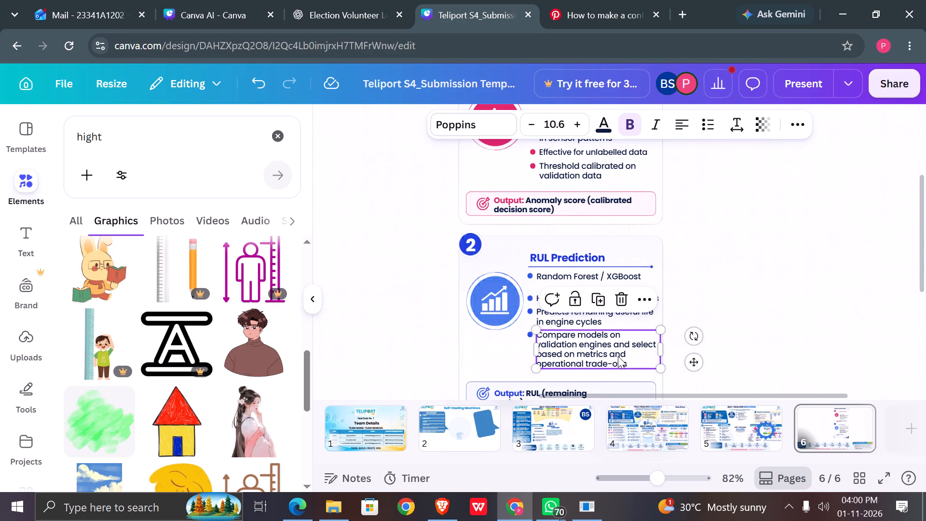
shift+click(531, 335)
click(531, 297)
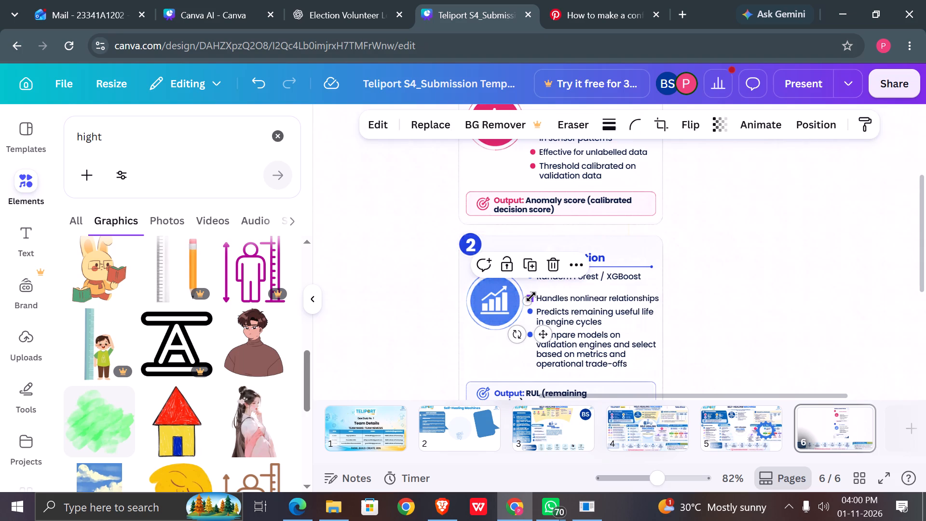
shift+click(531, 310)
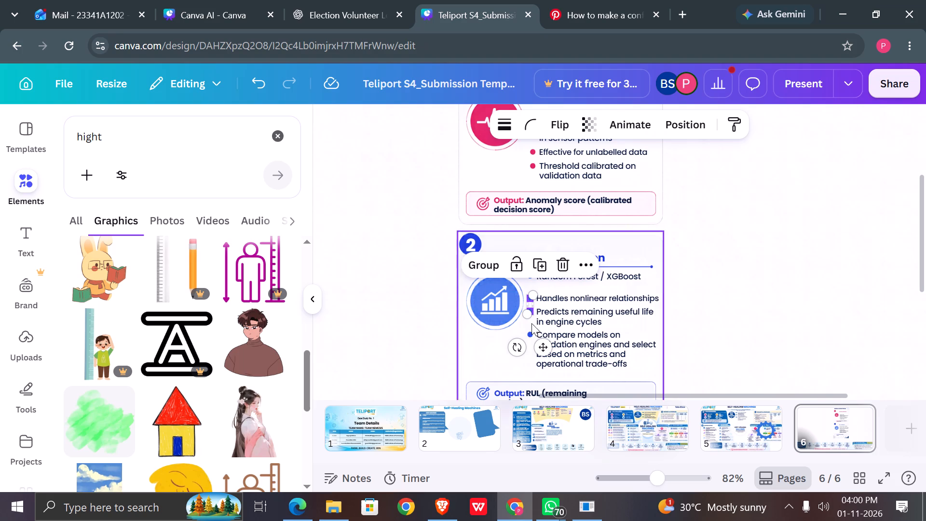
shift+click(531, 333)
shift+click(556, 347)
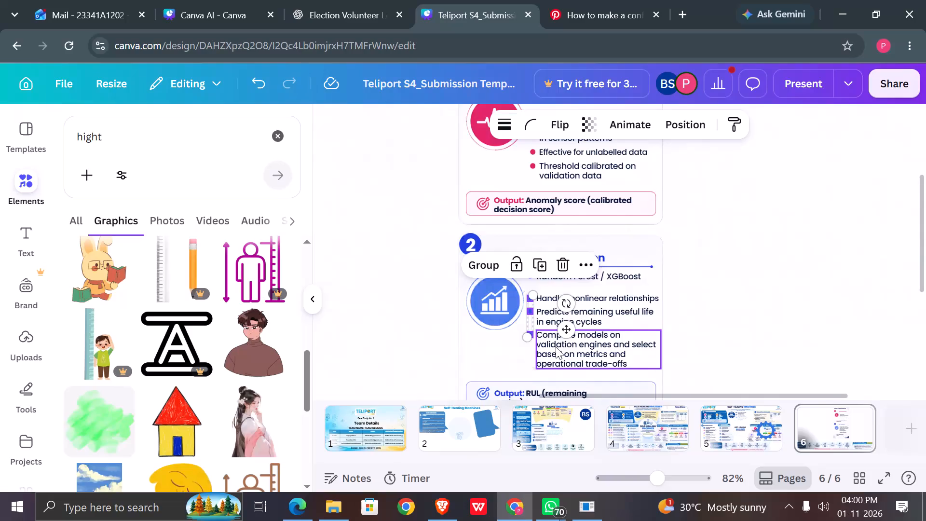
shift+click(554, 318)
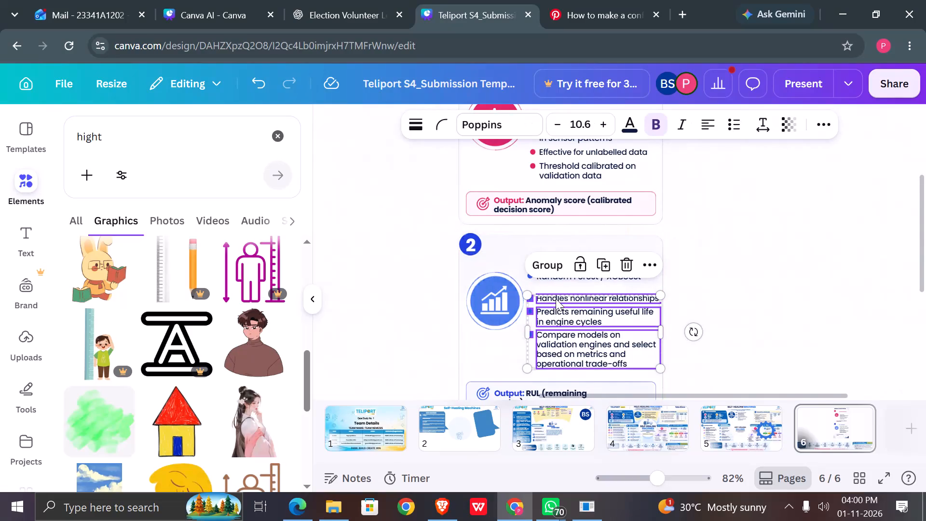
shift+click(556, 299)
click(554, 269)
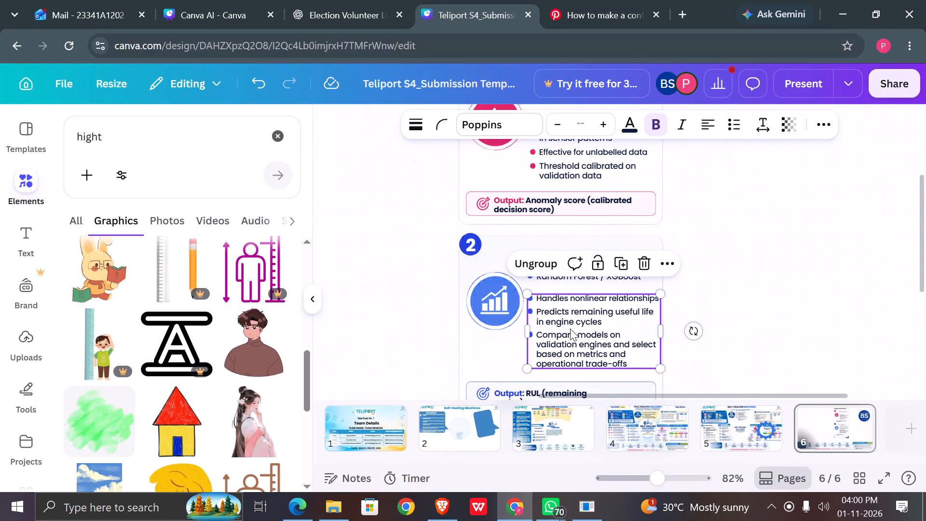
drag(570, 329, 571, 318)
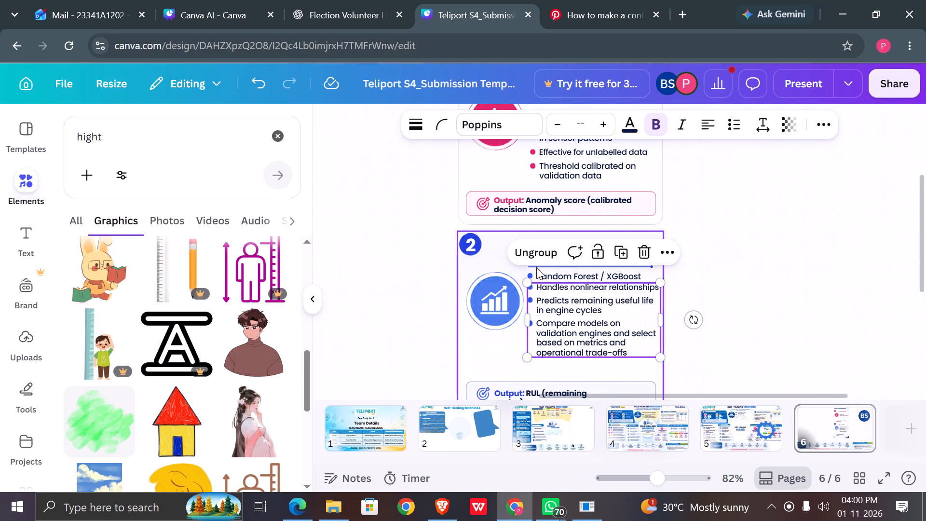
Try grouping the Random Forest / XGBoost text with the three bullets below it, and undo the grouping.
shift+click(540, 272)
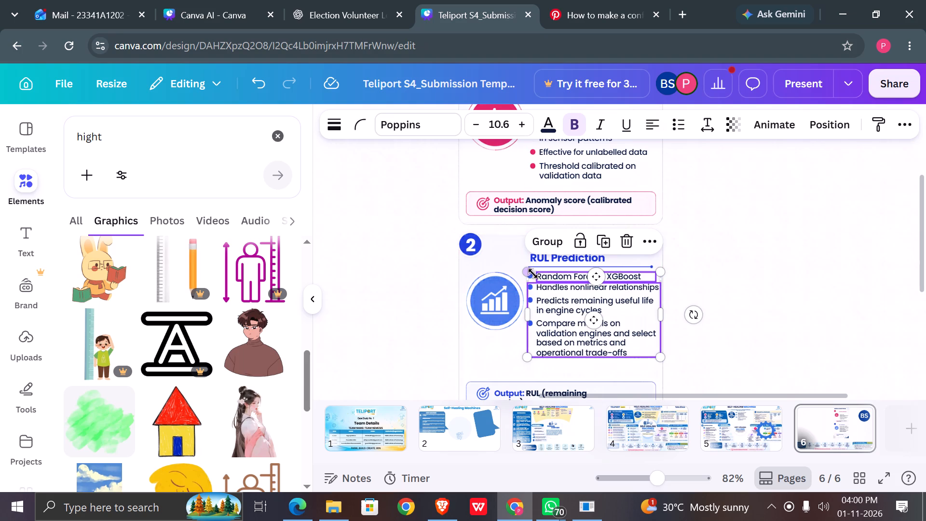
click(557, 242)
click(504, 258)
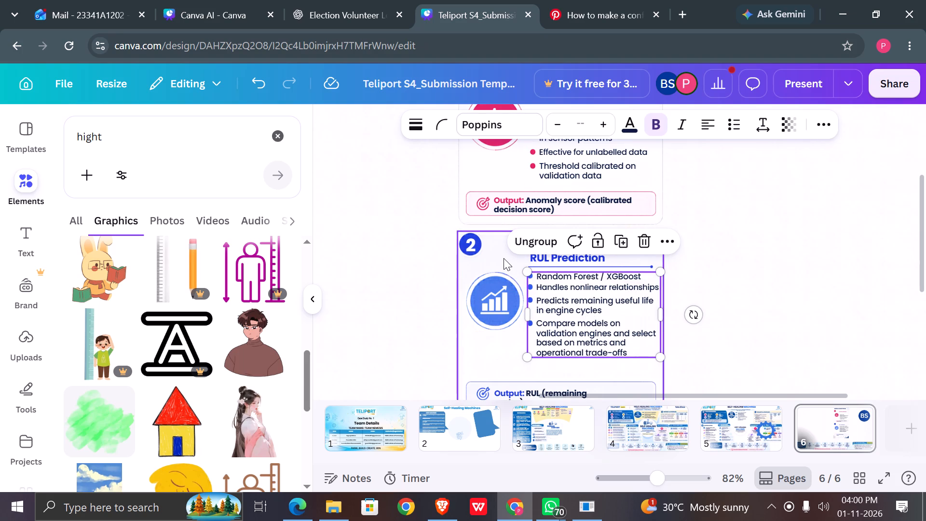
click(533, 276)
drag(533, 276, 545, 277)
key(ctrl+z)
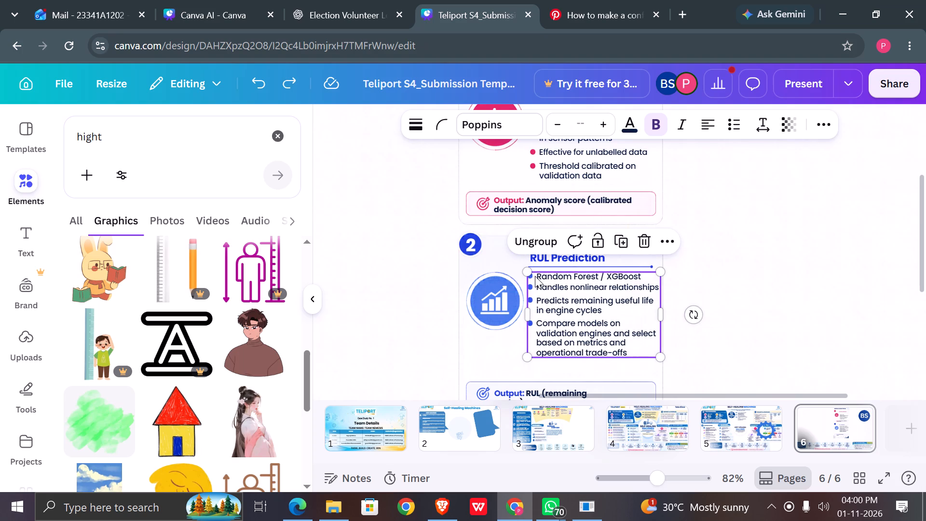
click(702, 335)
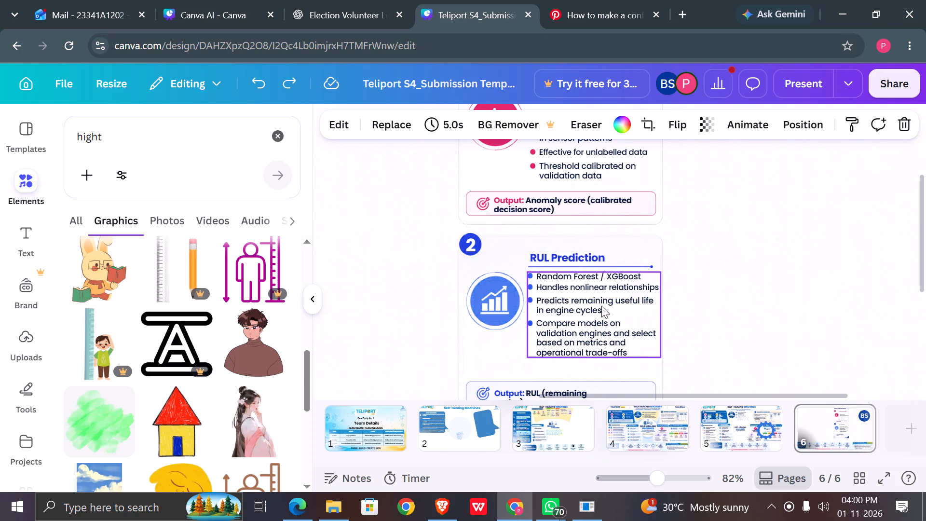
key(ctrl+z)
Group the Random Forest / XGBoost text and its dot with the three bullets beneath it.
click(531, 275)
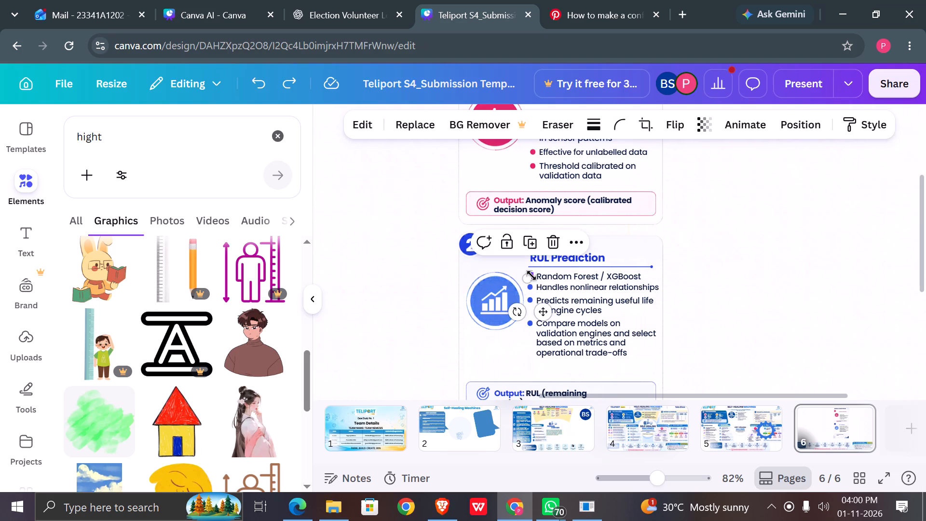
shift+click(563, 279)
shift+click(560, 290)
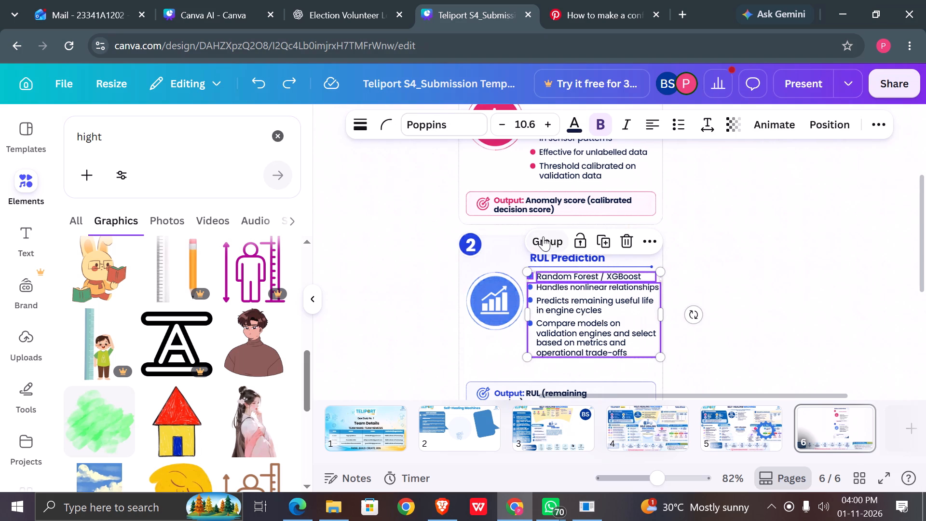
click(543, 236)
click(718, 318)
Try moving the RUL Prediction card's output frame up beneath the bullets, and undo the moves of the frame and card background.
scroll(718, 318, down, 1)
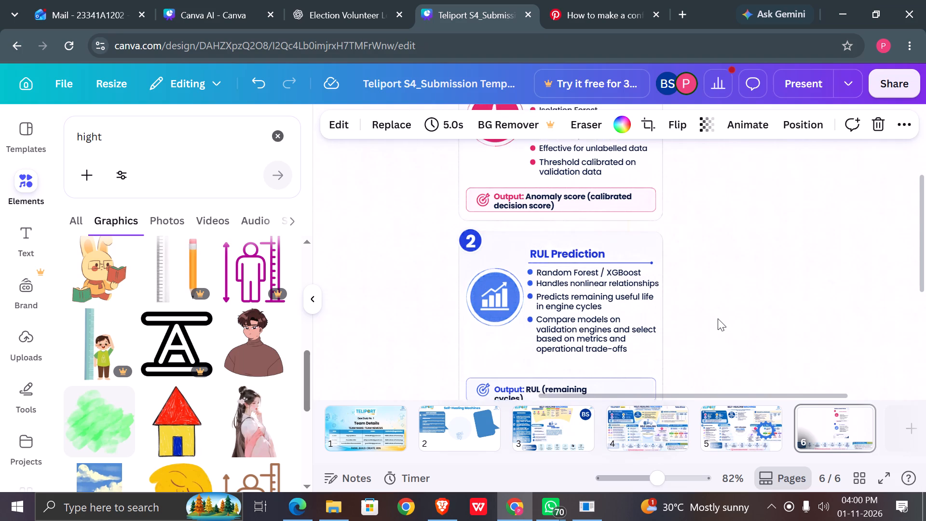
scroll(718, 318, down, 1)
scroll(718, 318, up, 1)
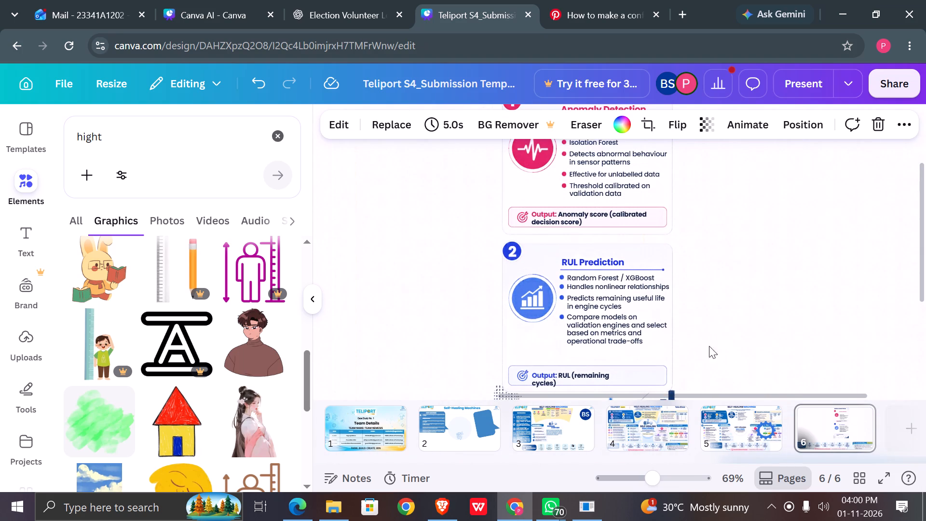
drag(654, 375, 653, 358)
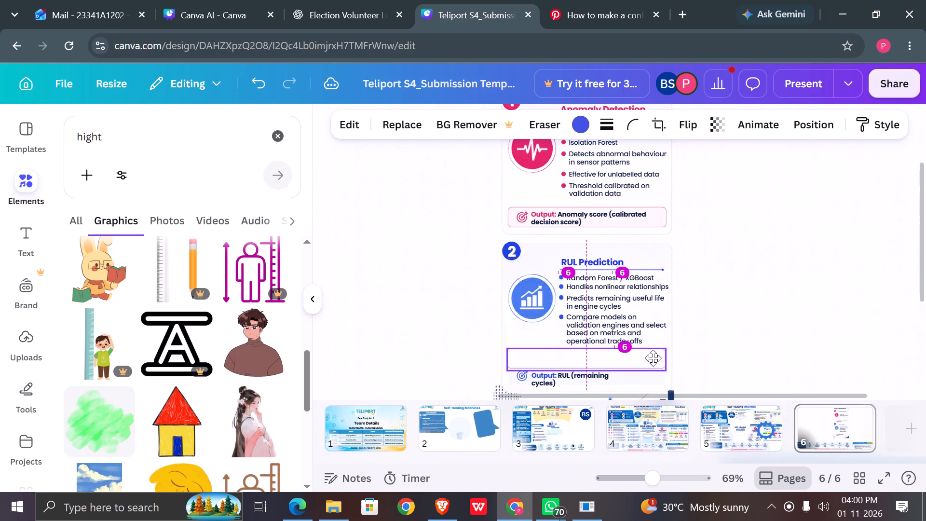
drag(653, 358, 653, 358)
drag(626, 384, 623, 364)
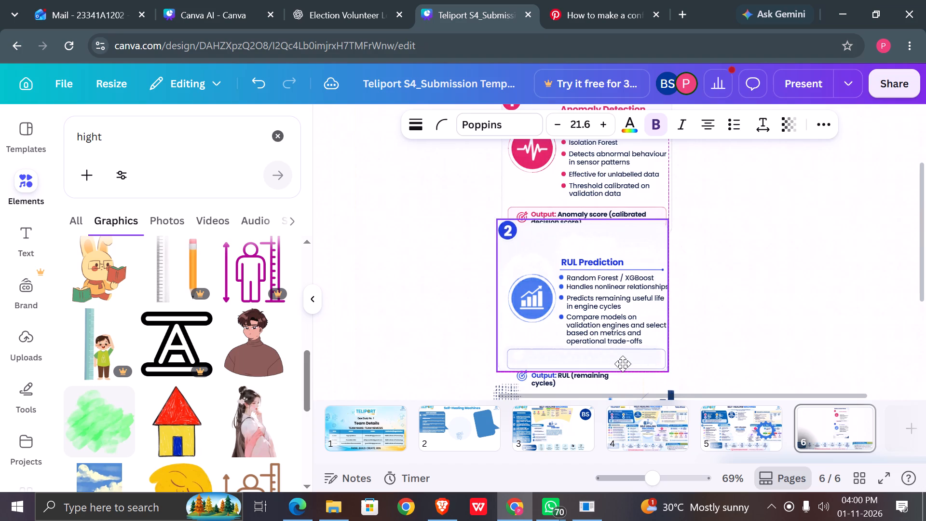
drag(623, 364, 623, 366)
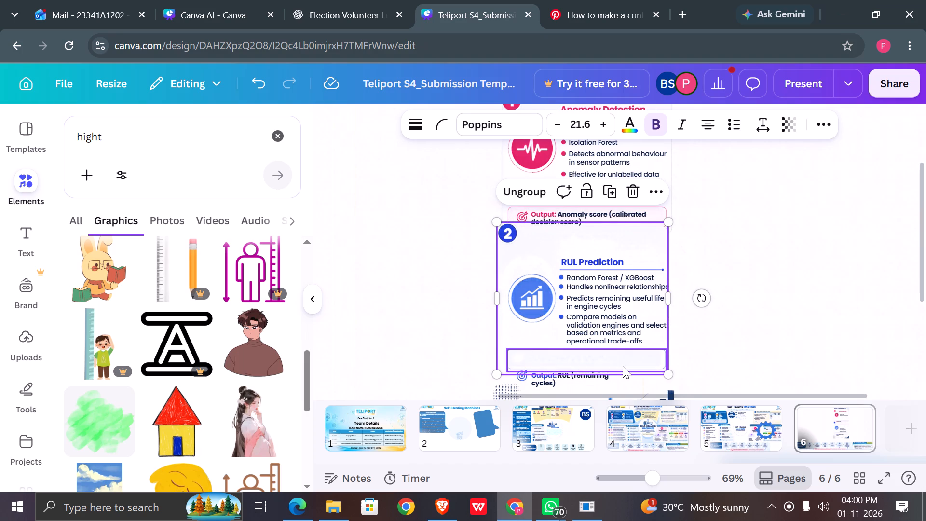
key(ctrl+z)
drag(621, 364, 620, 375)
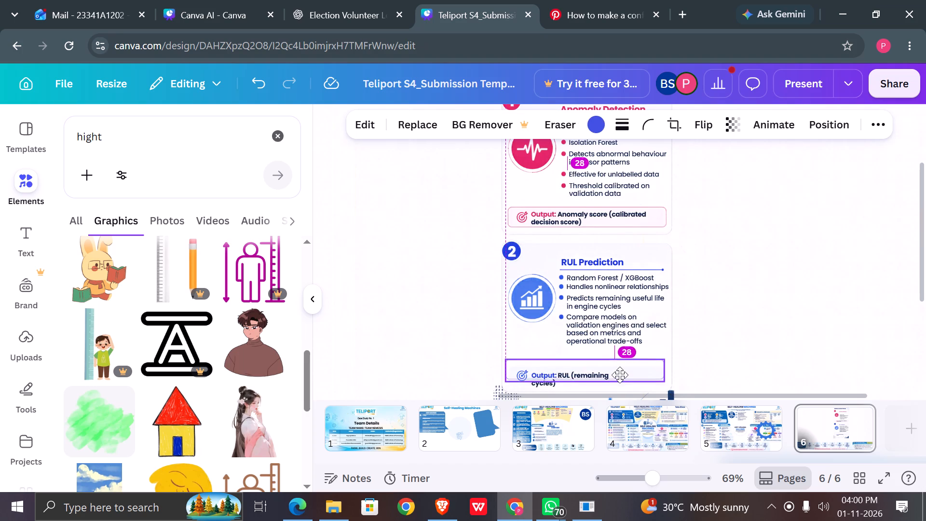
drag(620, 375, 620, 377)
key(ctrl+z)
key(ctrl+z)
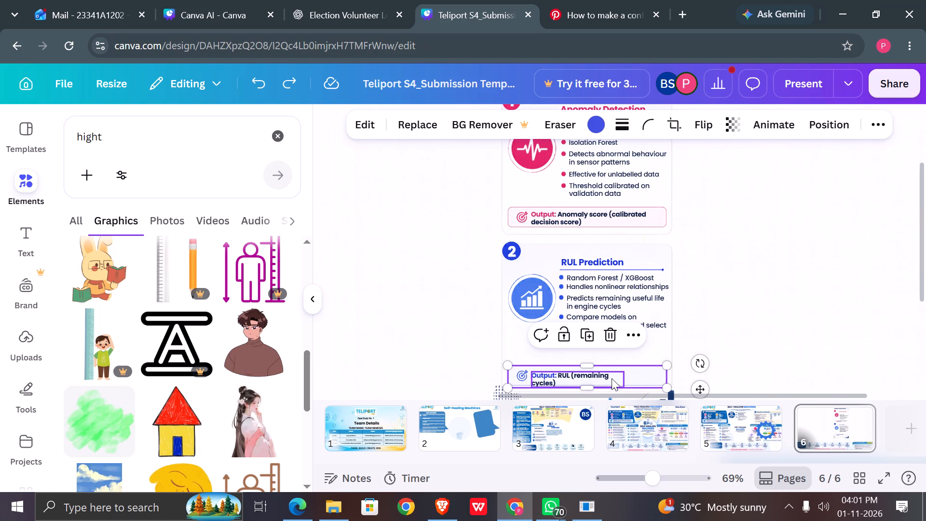
Widen the RUL Prediction card's output text box so "Output: RUL (remaining cycles)" fits on one line.
click(612, 373)
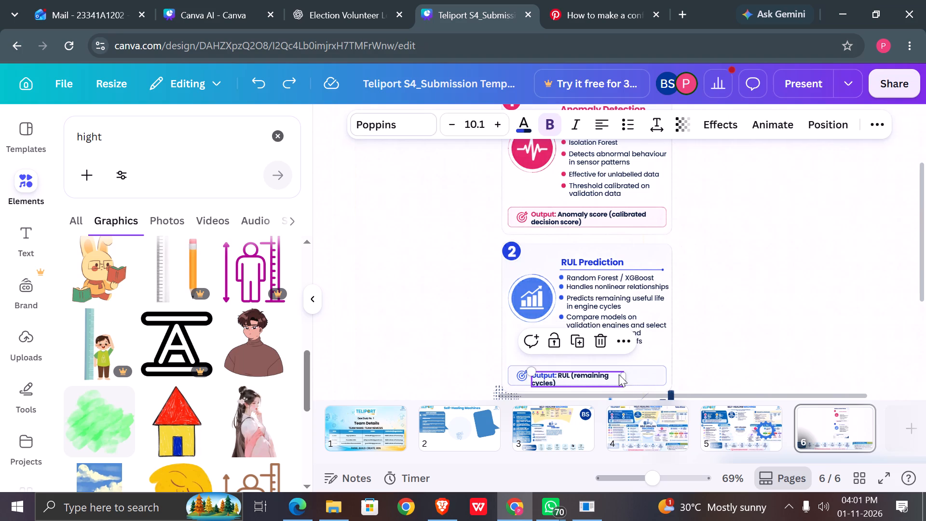
drag(627, 379, 665, 376)
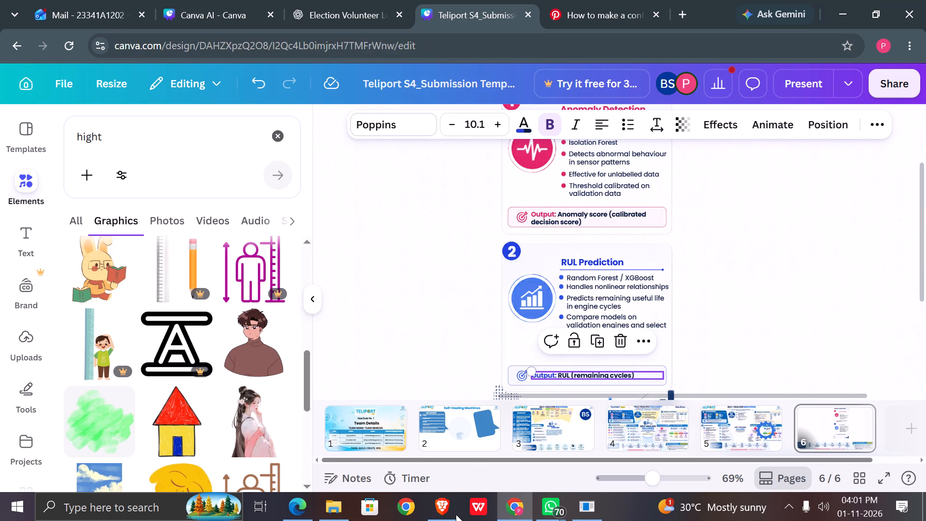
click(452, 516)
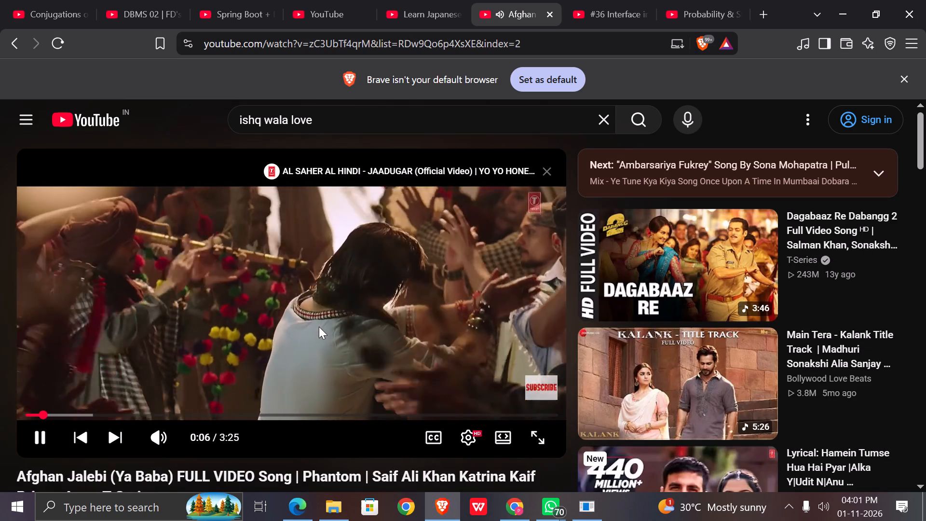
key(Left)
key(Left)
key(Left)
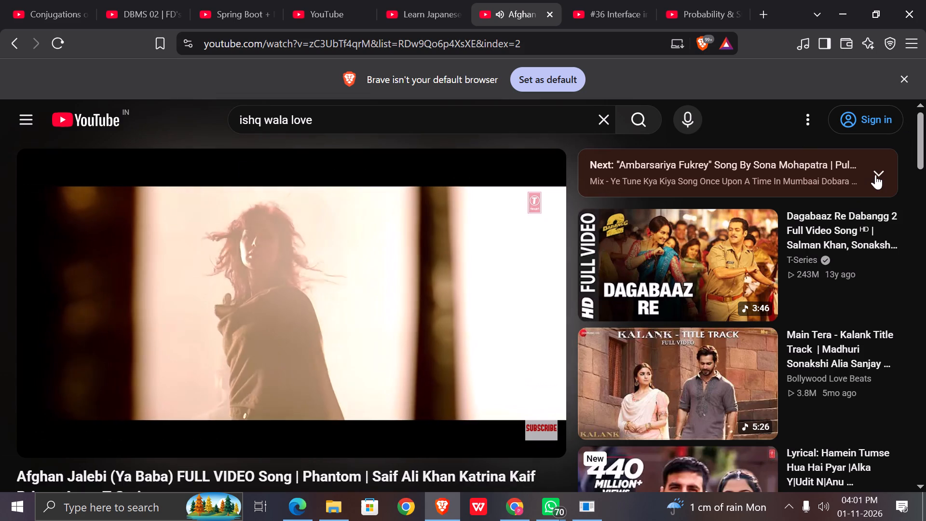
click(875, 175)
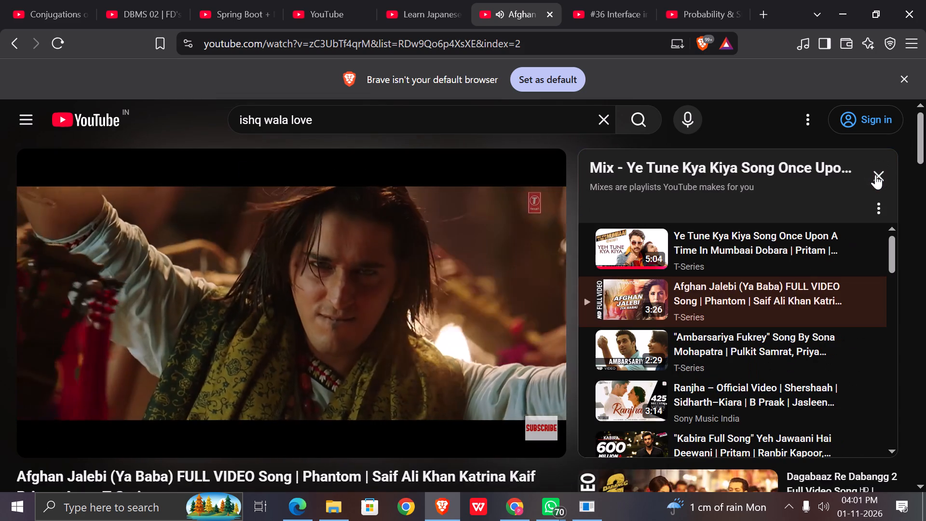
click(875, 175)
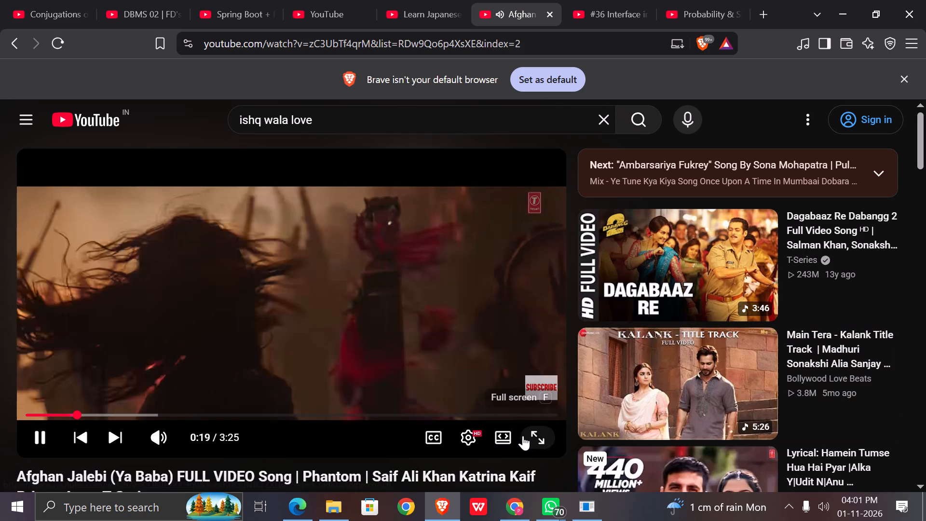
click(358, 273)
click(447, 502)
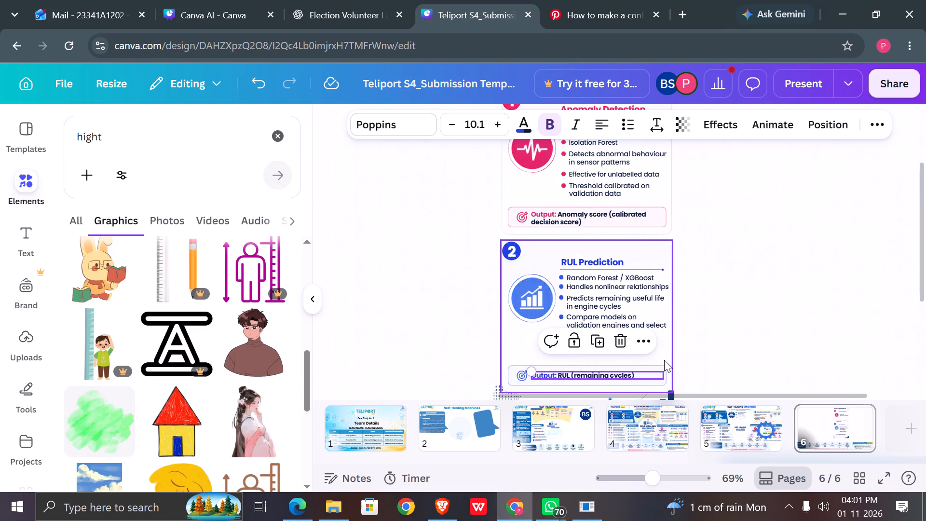
Group the RUL Prediction card's output text with its target icon and surrounding frame.
scroll(664, 360, down, 1)
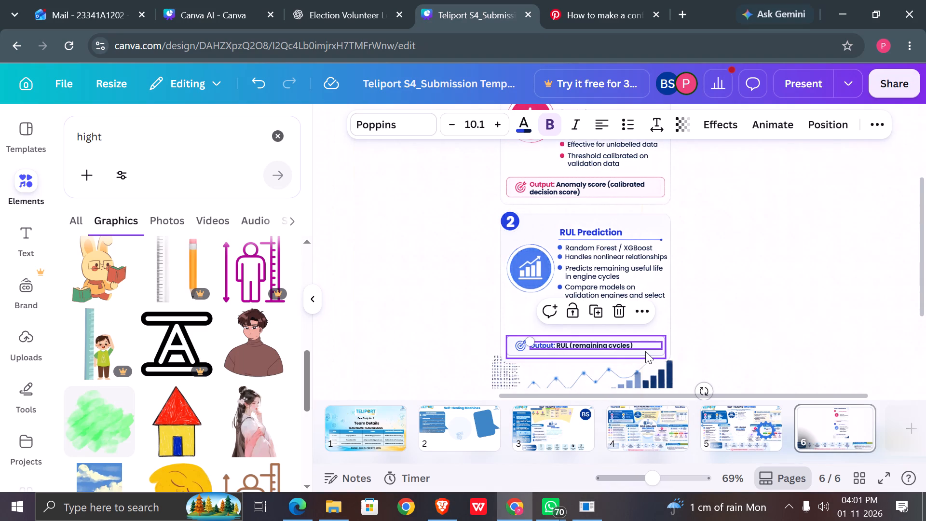
click(645, 351)
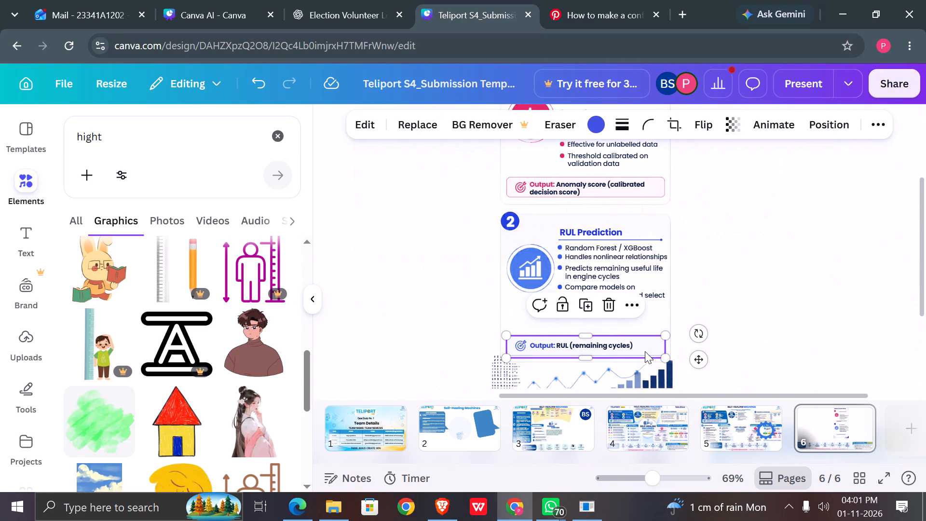
click(613, 344)
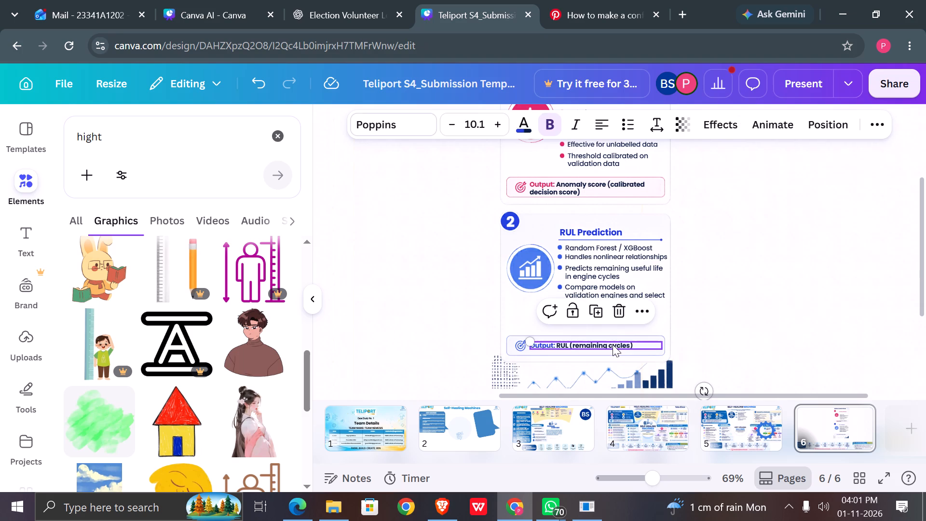
shift+click(517, 345)
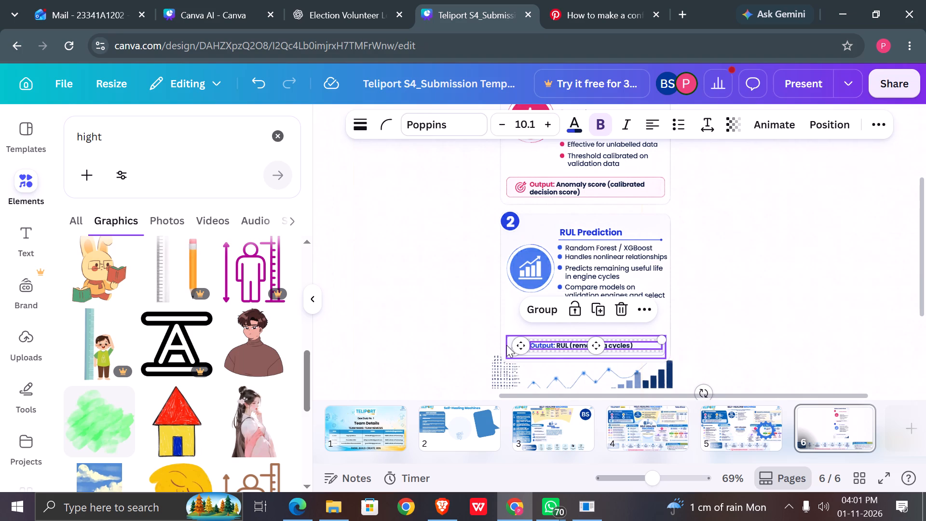
shift+click(506, 345)
click(542, 313)
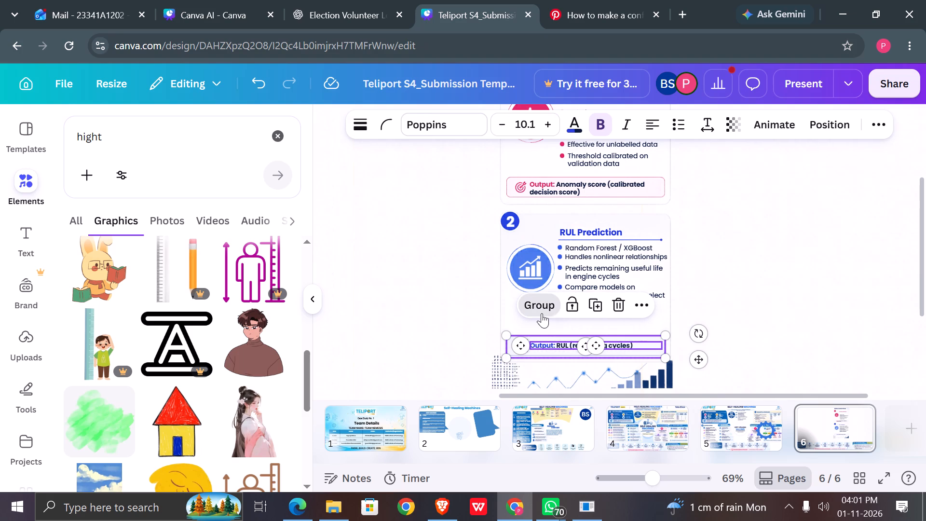
click(823, 344)
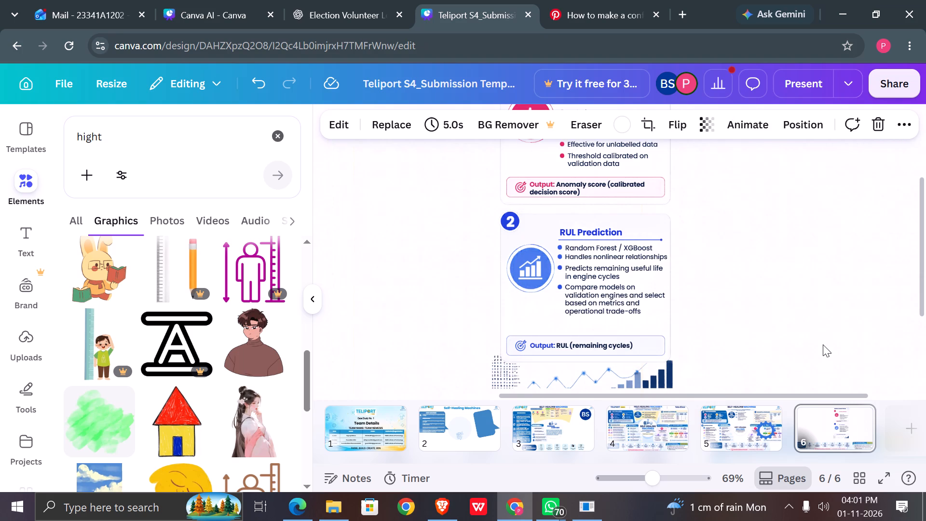
Move the grouped output box up close beneath the RUL Prediction card's last bullet.
scroll(823, 344, down, 1)
scroll(823, 344, up, 1)
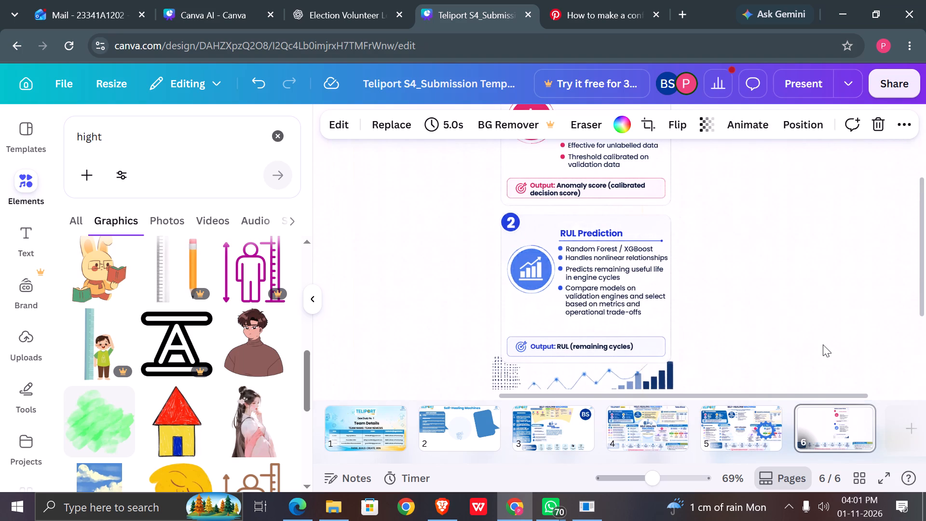
click(660, 330)
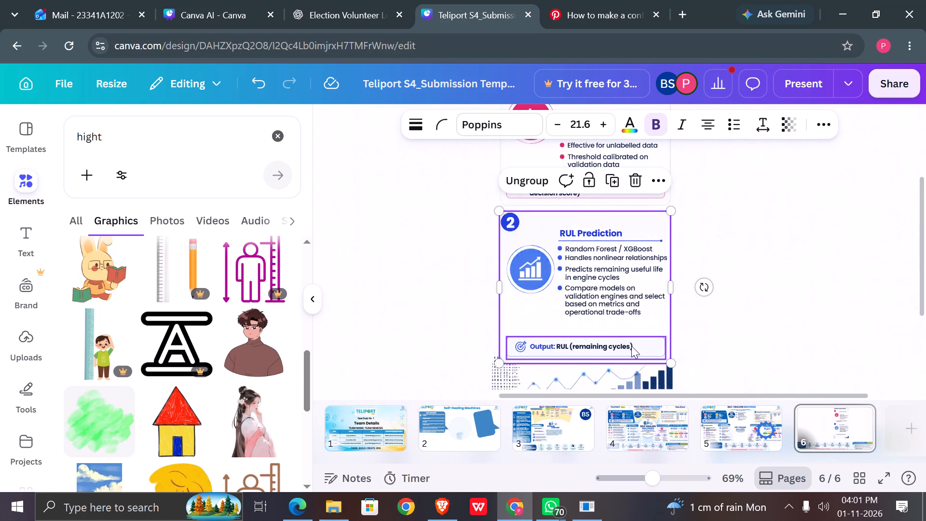
drag(631, 346, 634, 333)
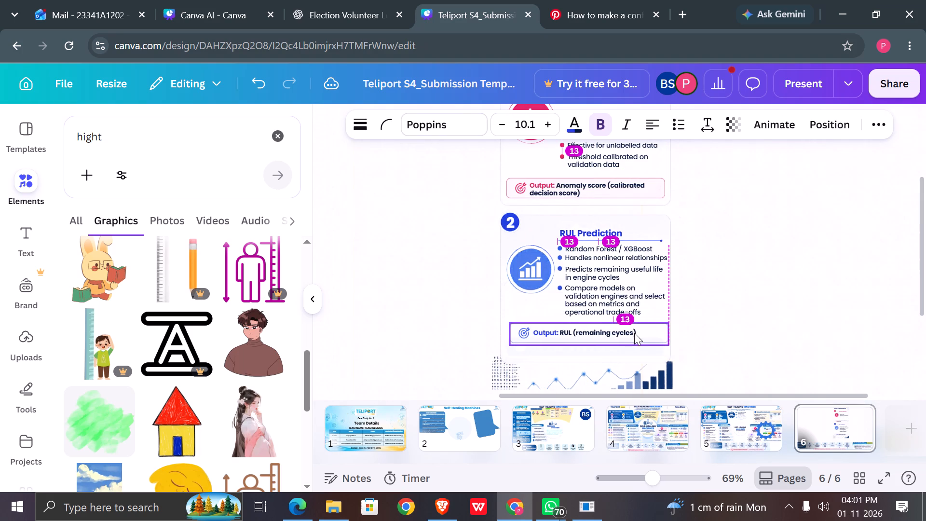
Shorten the RUL Prediction card's background to end just beneath the output box, keeping it wide enough to hold the bullet texts.
click(588, 360)
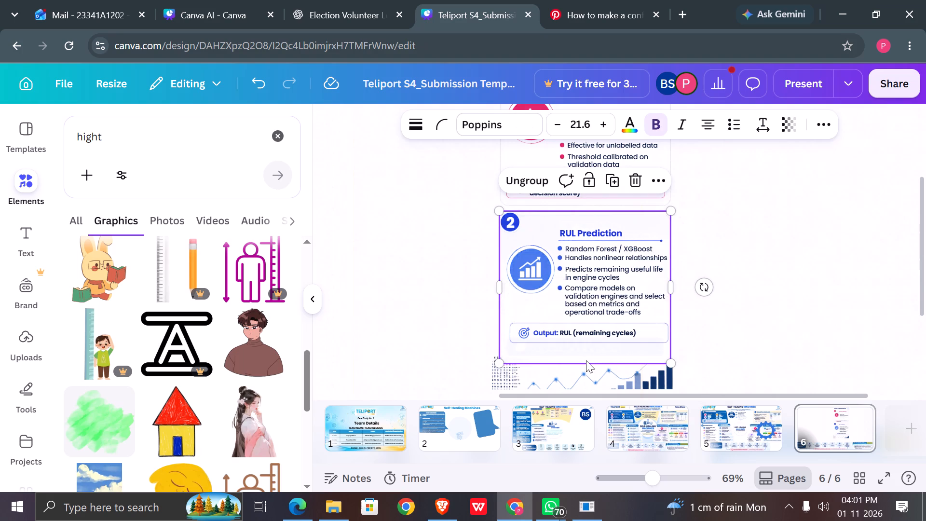
drag(673, 361, 677, 339)
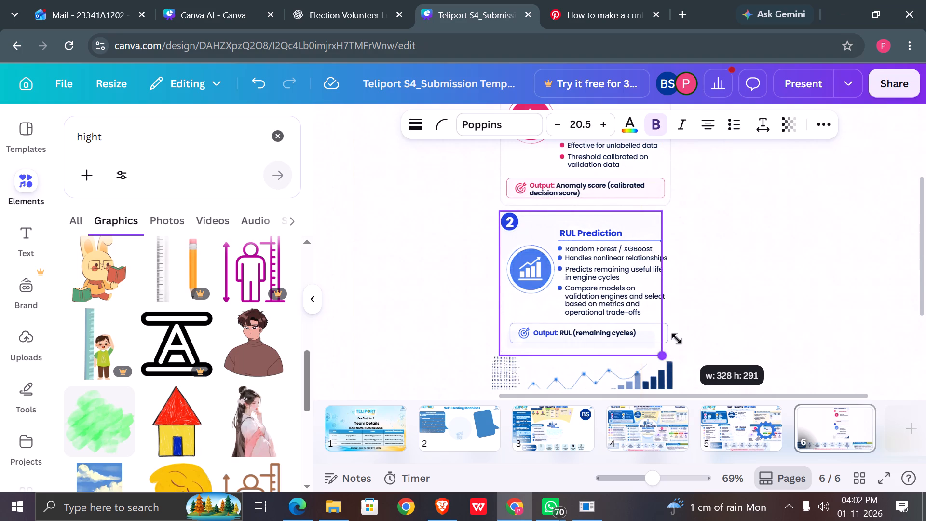
drag(677, 339, 660, 339)
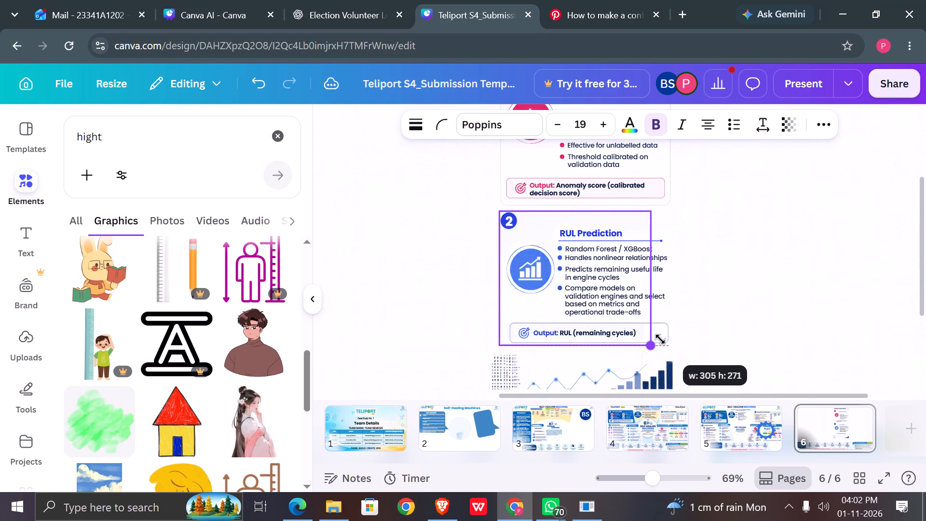
drag(660, 339, 661, 339)
drag(654, 279, 677, 270)
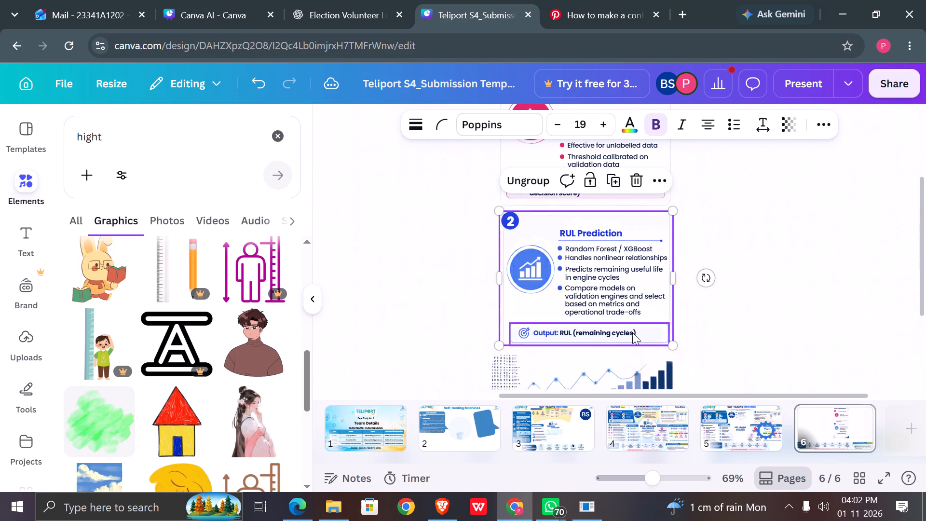
drag(676, 345, 673, 340)
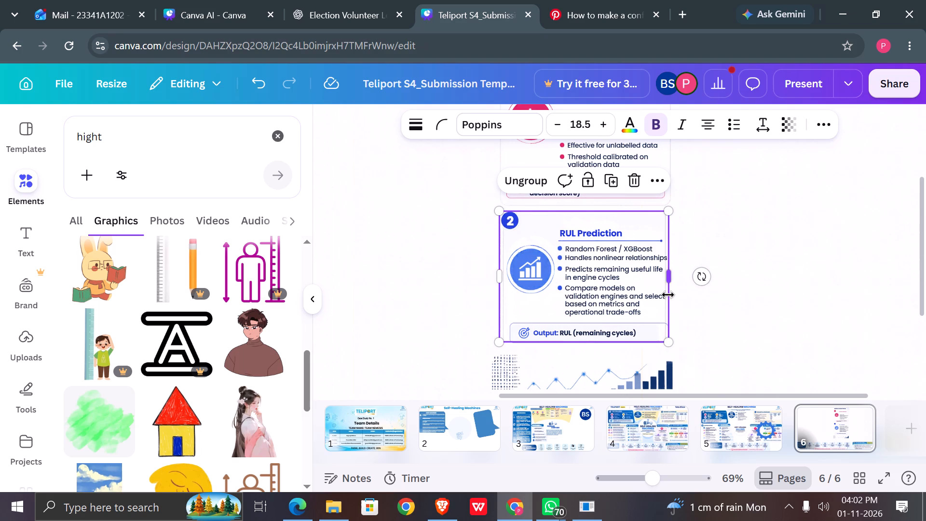
drag(668, 275, 677, 273)
drag(676, 341, 675, 338)
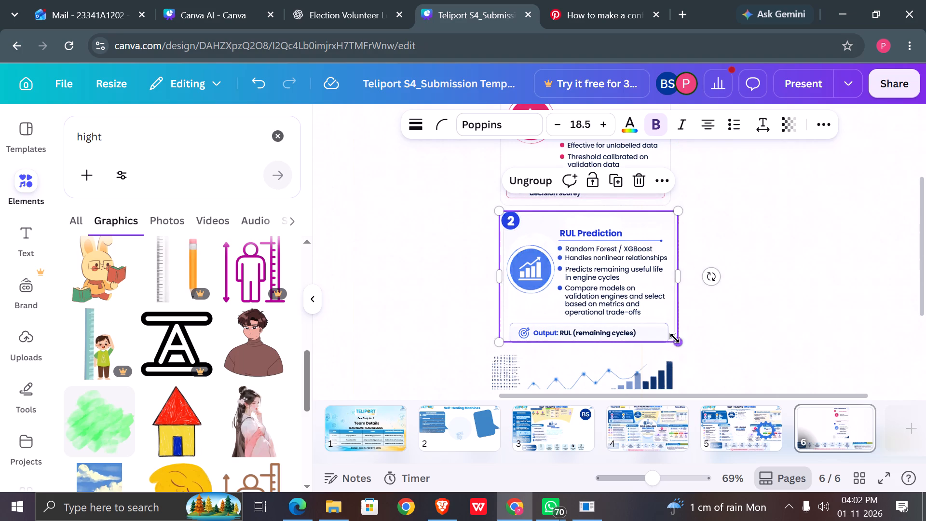
drag(675, 338, 674, 339)
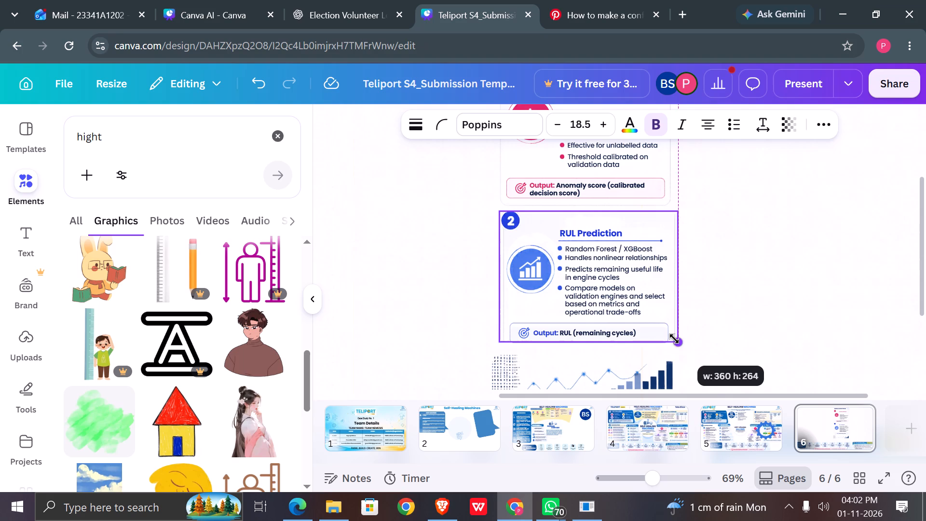
drag(674, 339, 673, 336)
drag(675, 277, 681, 277)
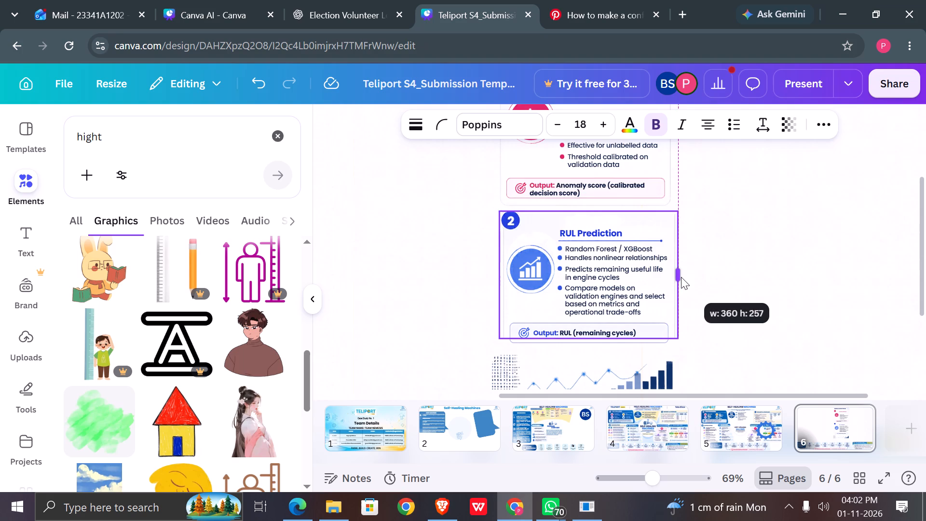
drag(681, 277, 681, 277)
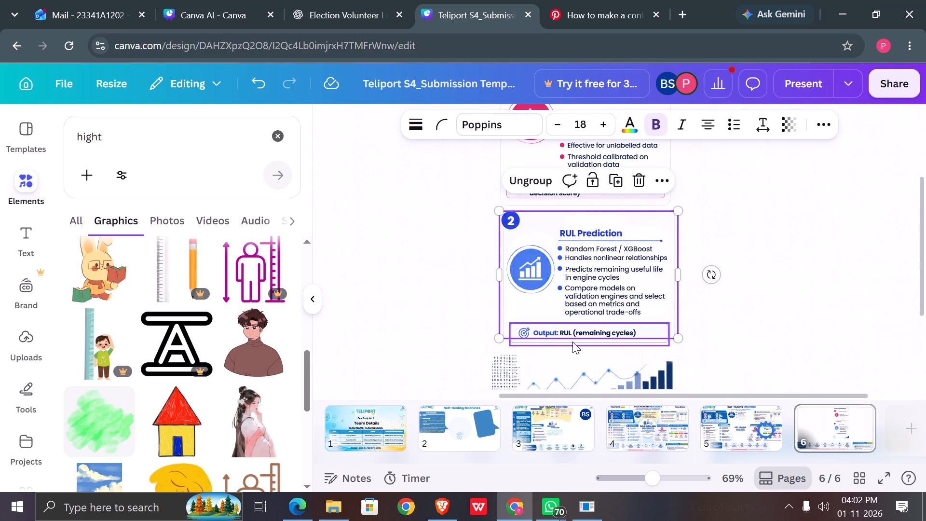
drag(500, 334, 499, 344)
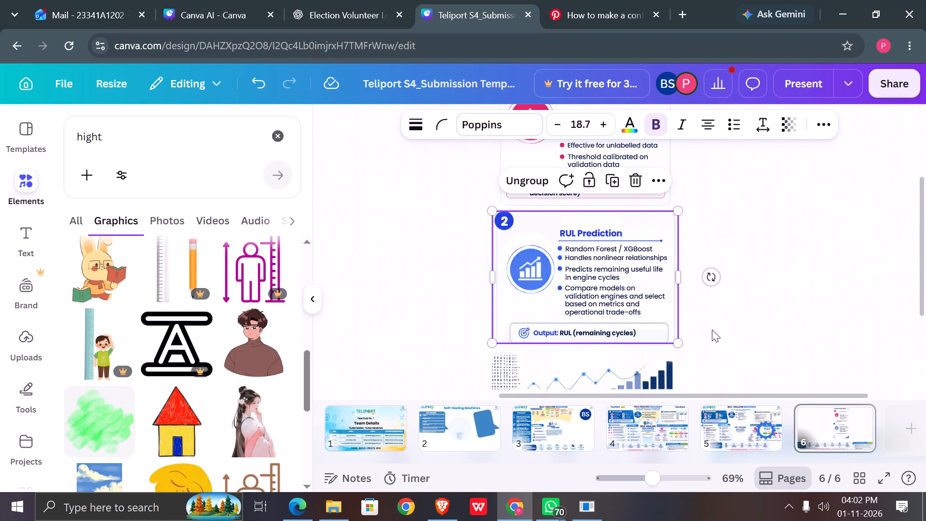
click(712, 329)
Group the dotted pattern, line graph and bar chart decorations beneath the RUL Prediction card.
scroll(712, 329, down, 1)
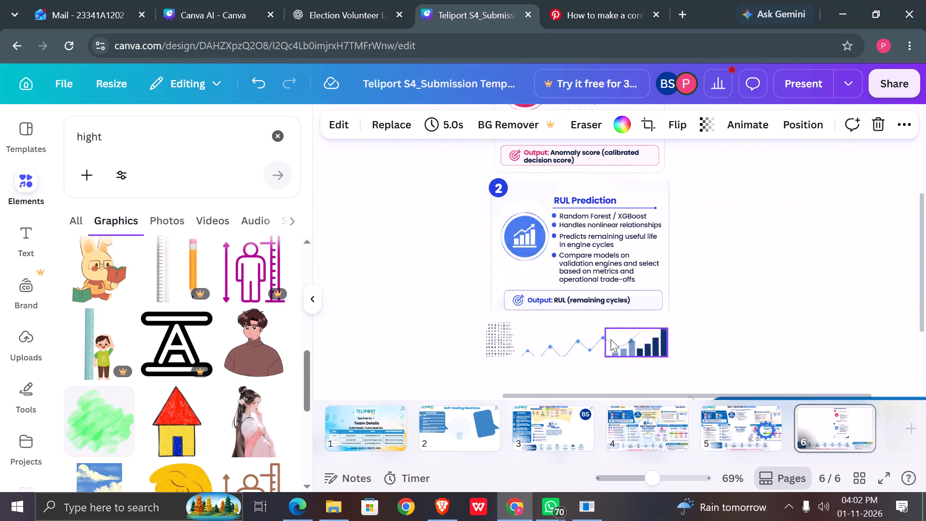
drag(460, 323, 533, 343)
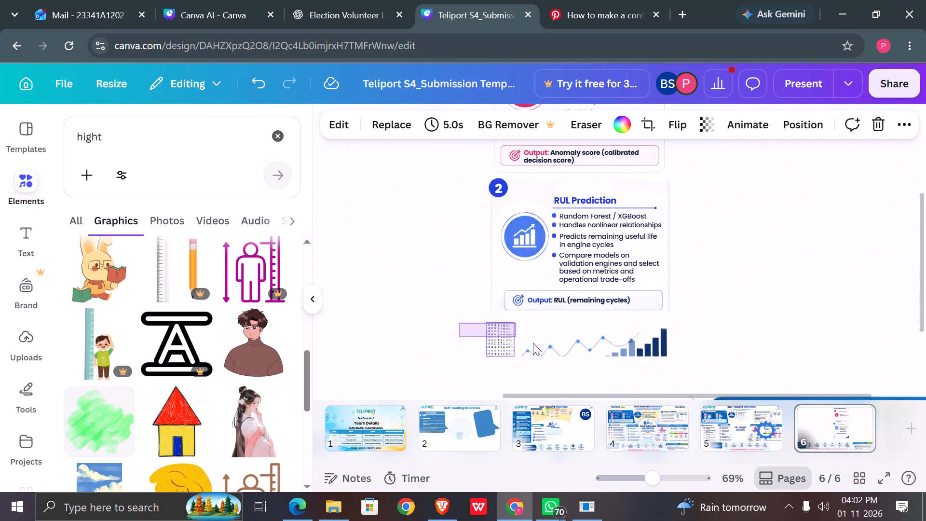
drag(533, 343, 671, 367)
click(535, 295)
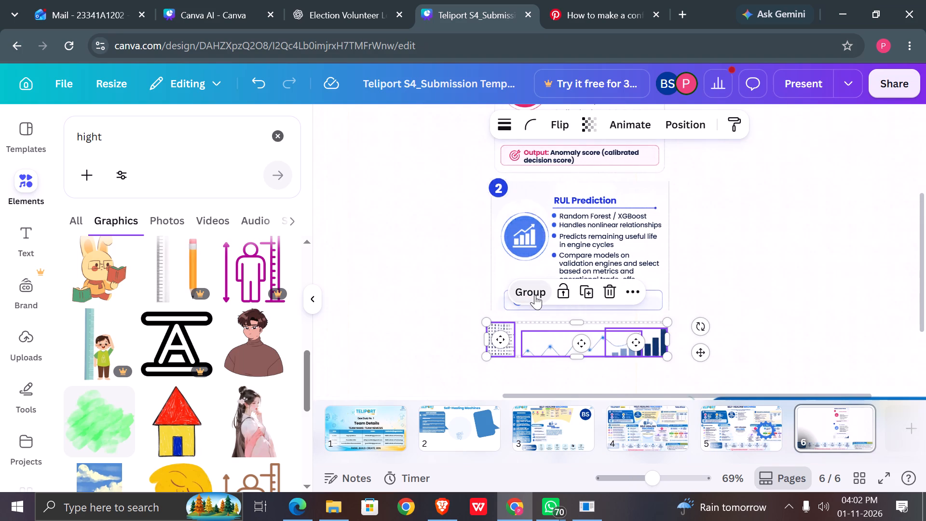
Move the grouped chart decoration up directly beneath the RUL Prediction card's output box and nudge it slightly right to line up with the card.
drag(557, 348, 557, 342)
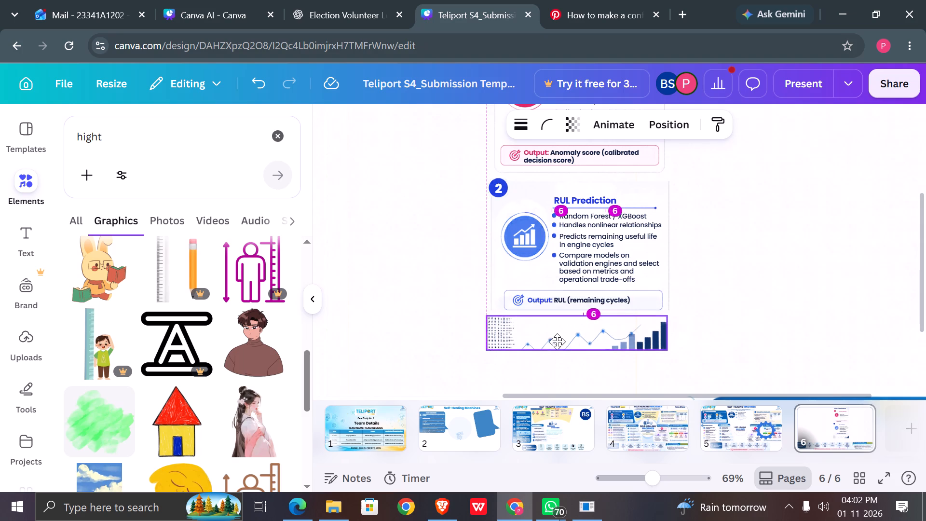
drag(557, 342, 558, 326)
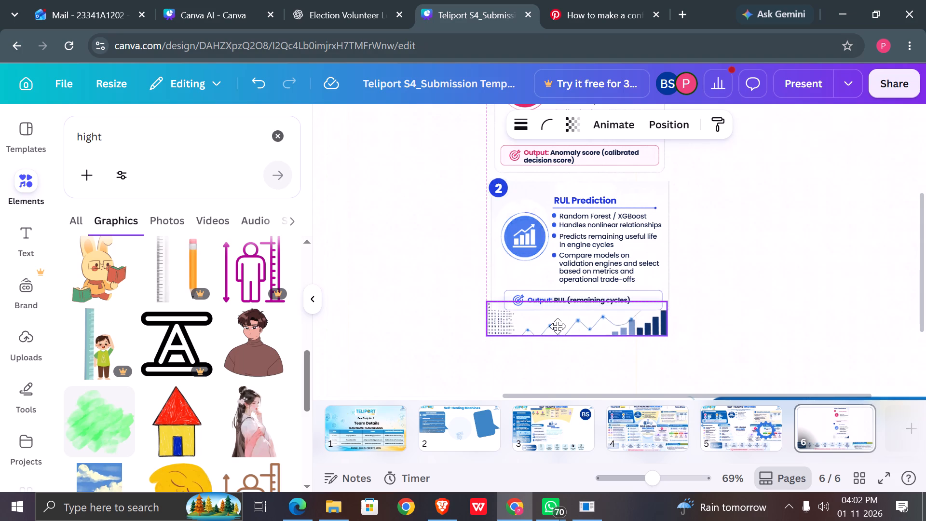
drag(558, 326, 559, 327)
click(737, 320)
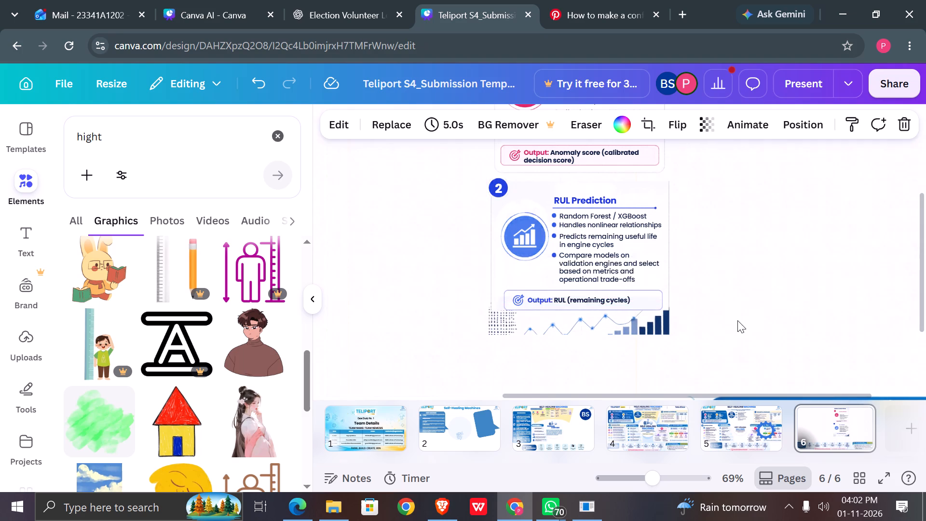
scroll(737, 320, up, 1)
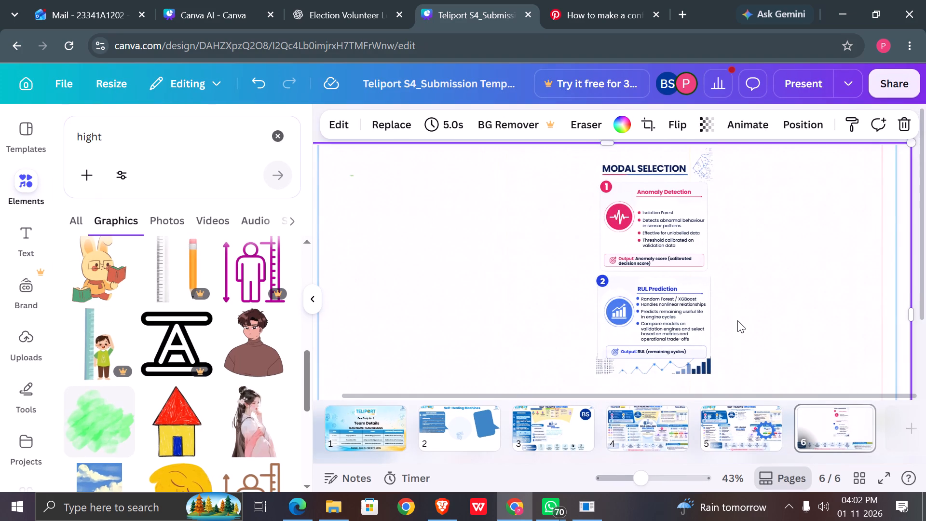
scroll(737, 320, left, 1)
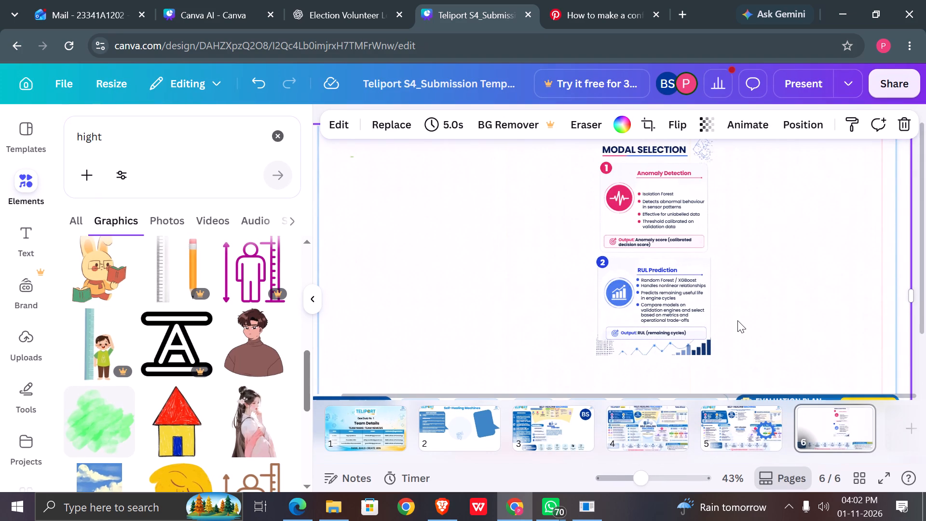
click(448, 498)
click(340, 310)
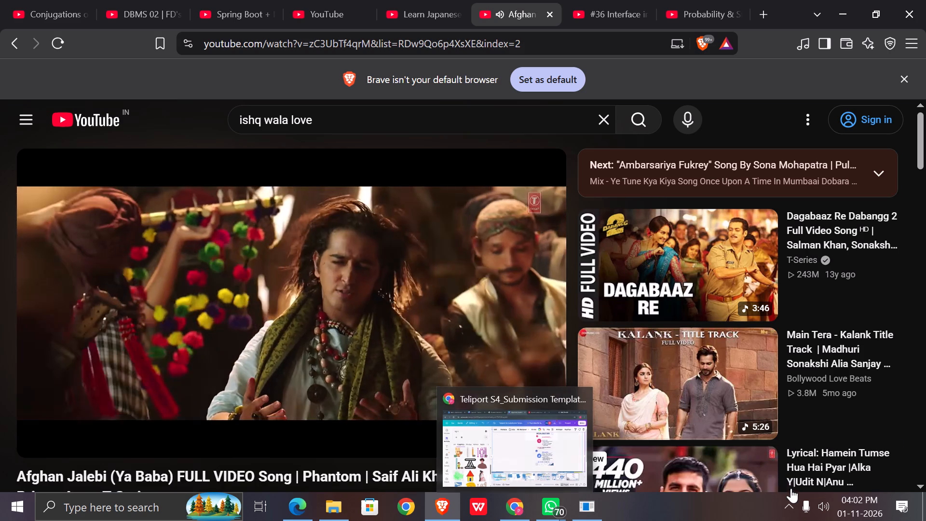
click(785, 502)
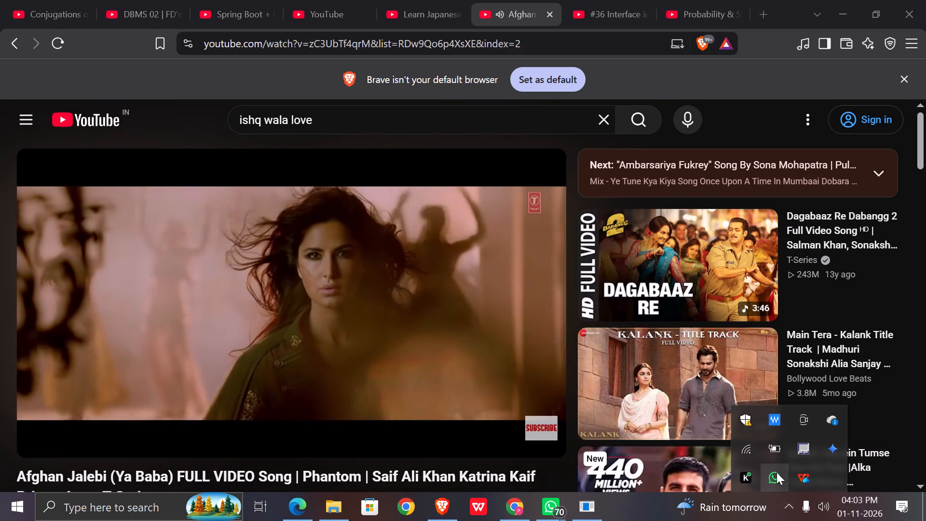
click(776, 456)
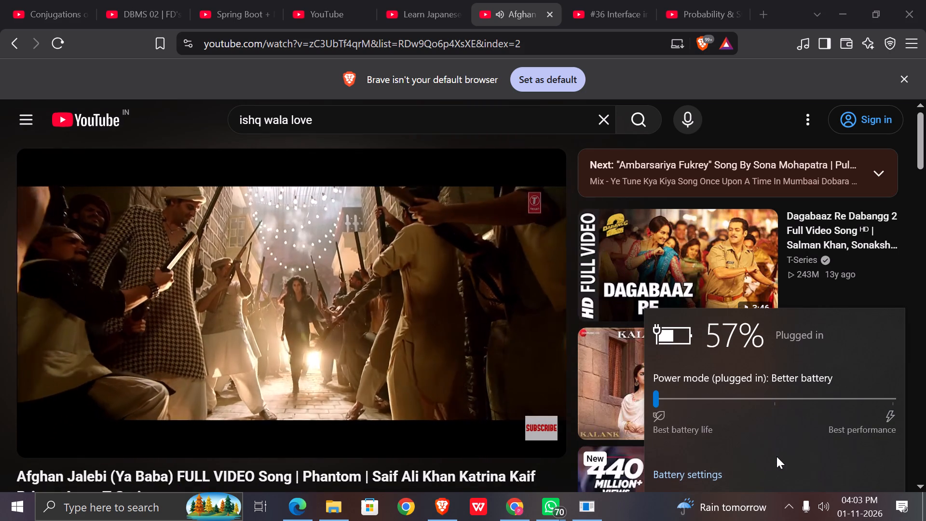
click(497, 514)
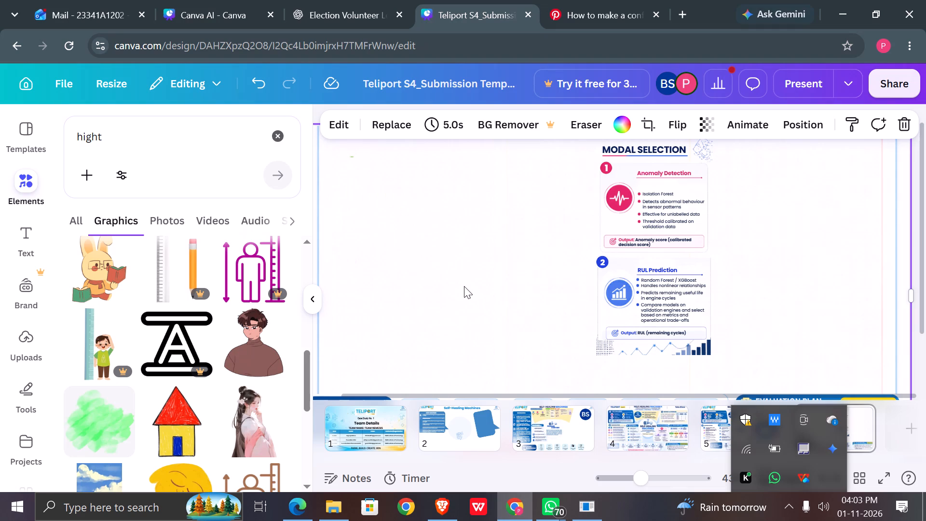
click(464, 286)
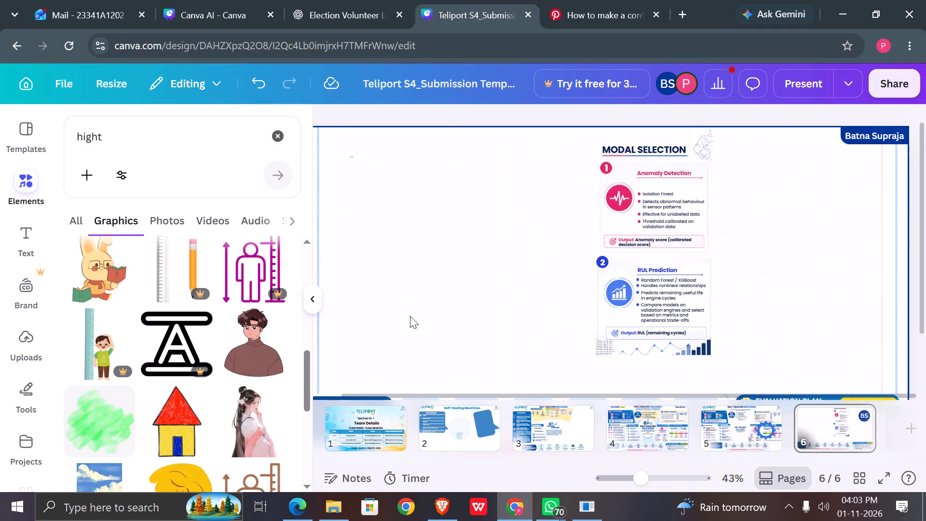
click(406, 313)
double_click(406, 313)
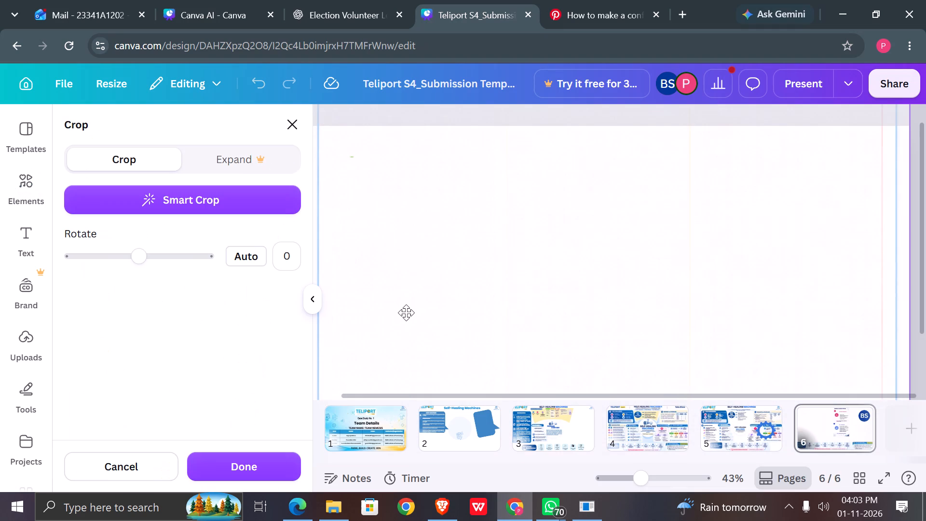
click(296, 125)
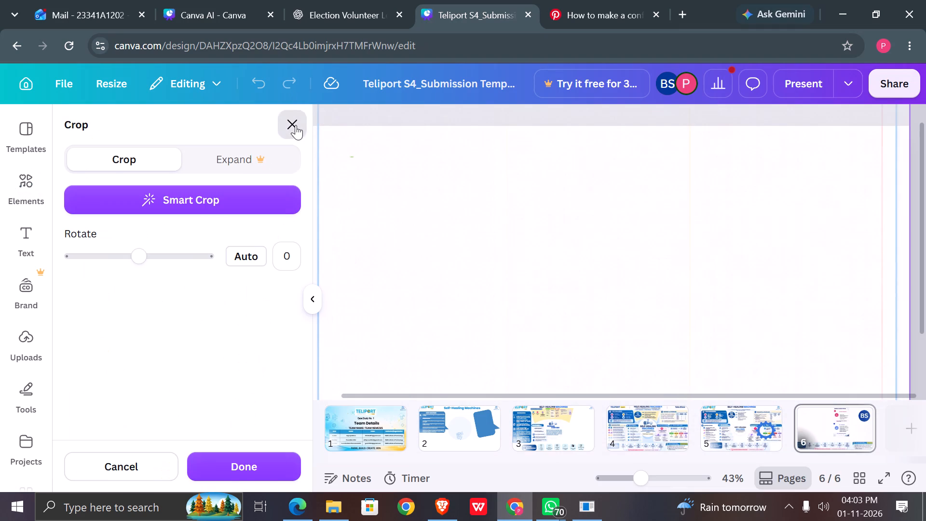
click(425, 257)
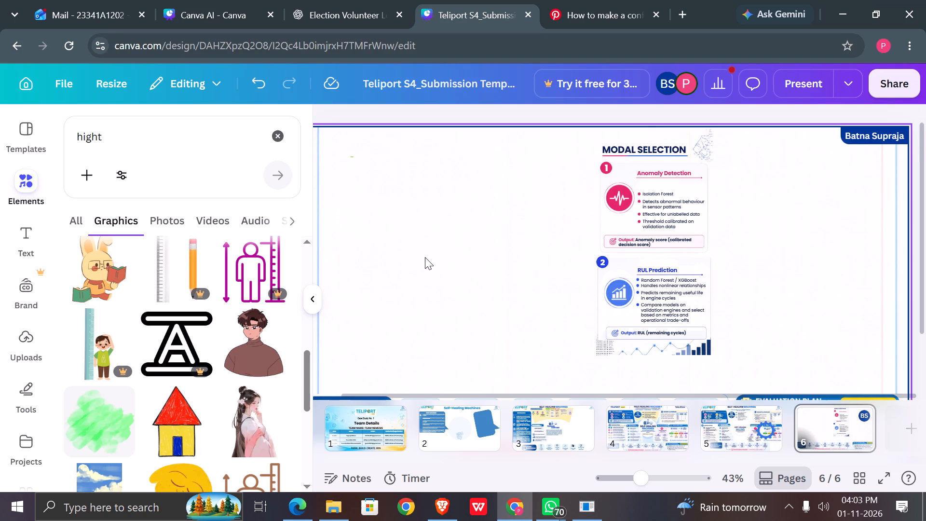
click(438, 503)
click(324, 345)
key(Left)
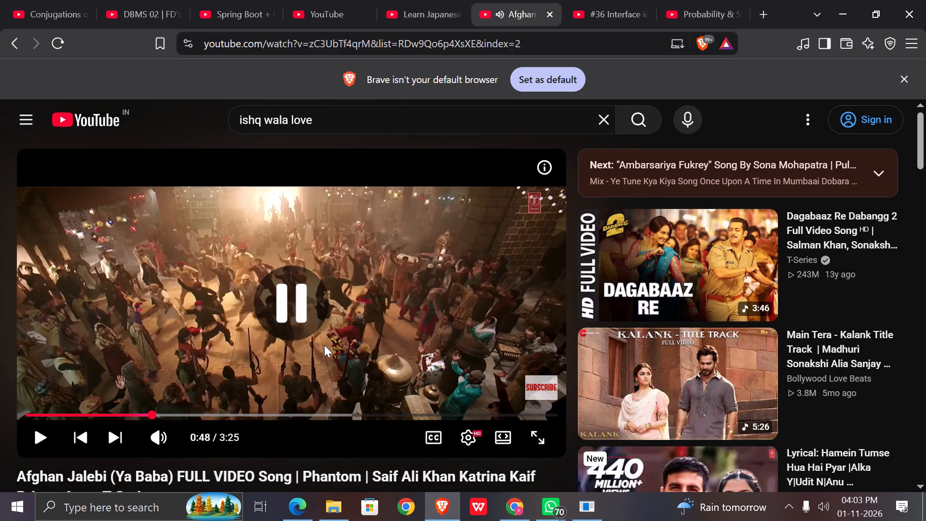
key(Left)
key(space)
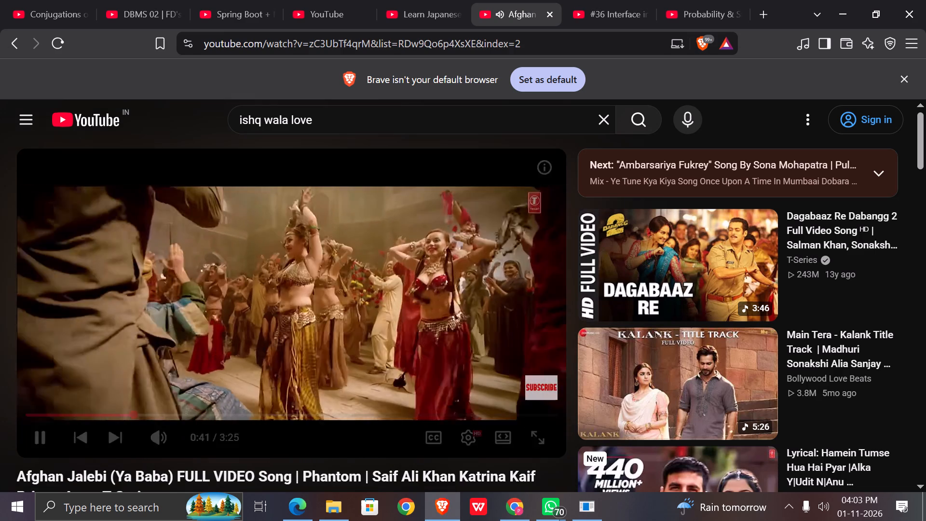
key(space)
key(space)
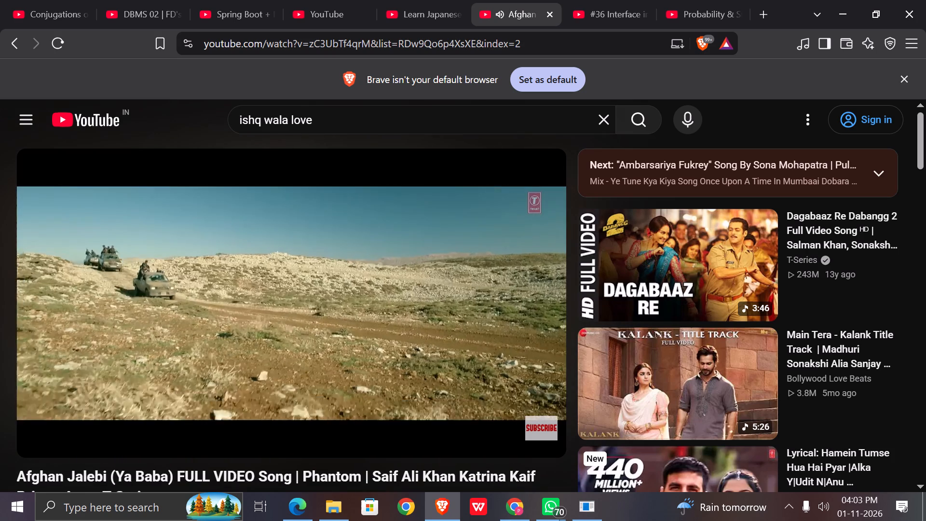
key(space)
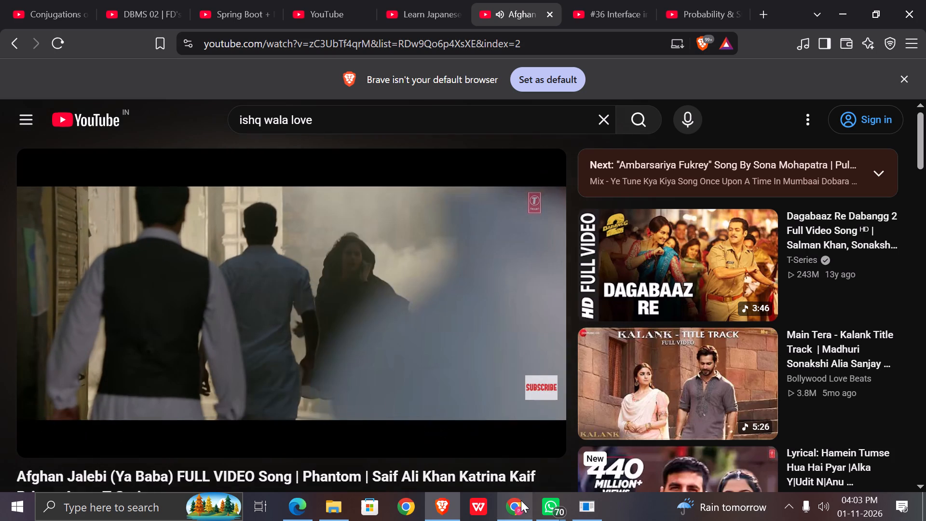
Return to the Canva slide and select the dot beside "Detects abnormal behaviour in sensor patterns" in the Anomaly Detection card.
click(521, 500)
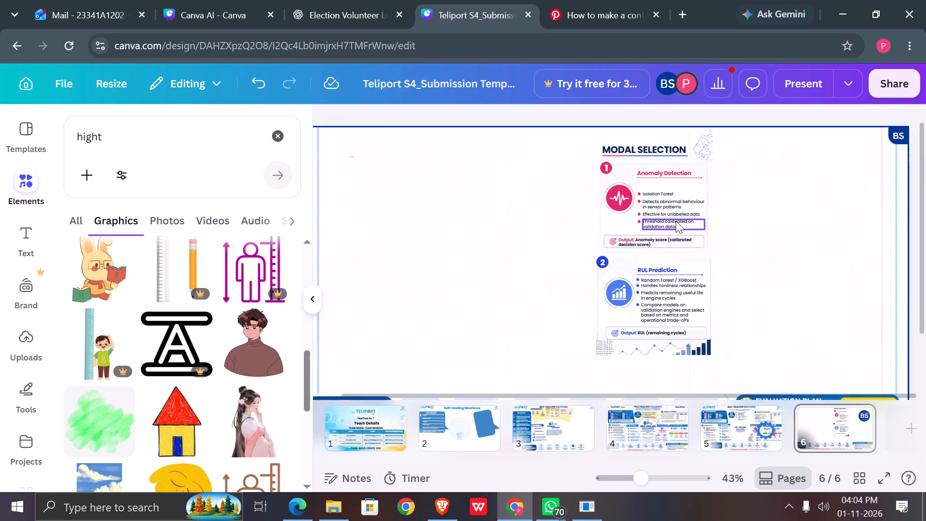
scroll(672, 214, up, 2)
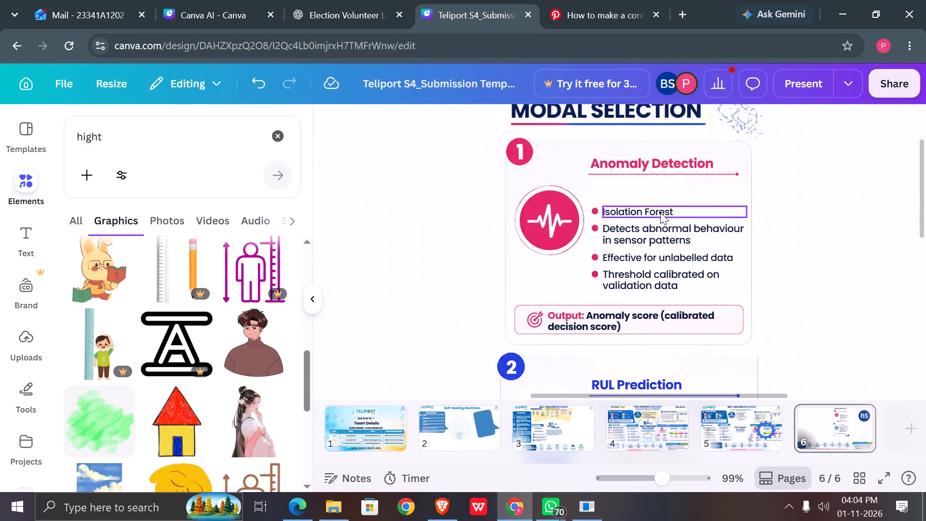
click(657, 212)
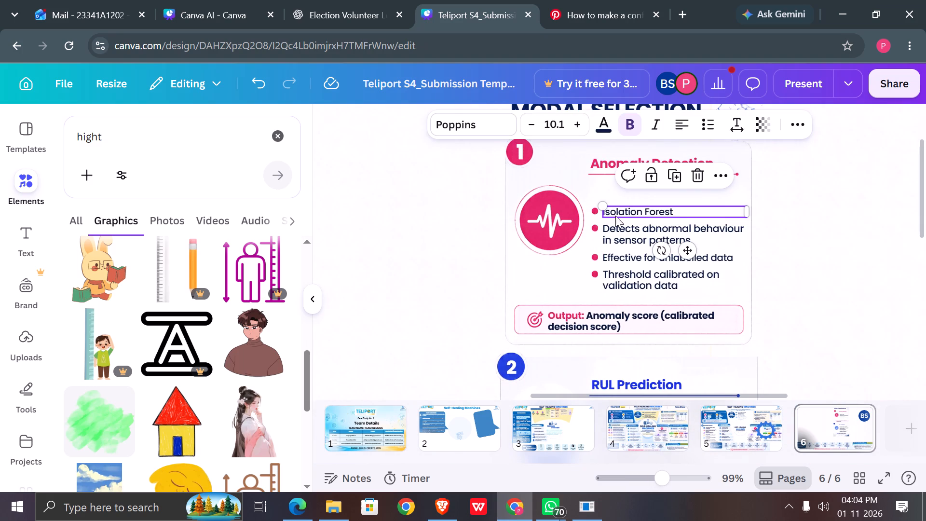
click(596, 230)
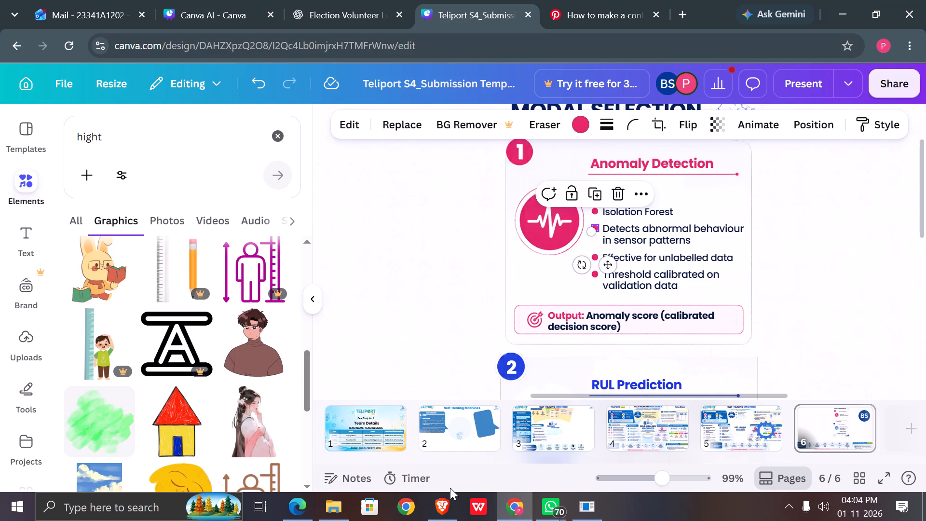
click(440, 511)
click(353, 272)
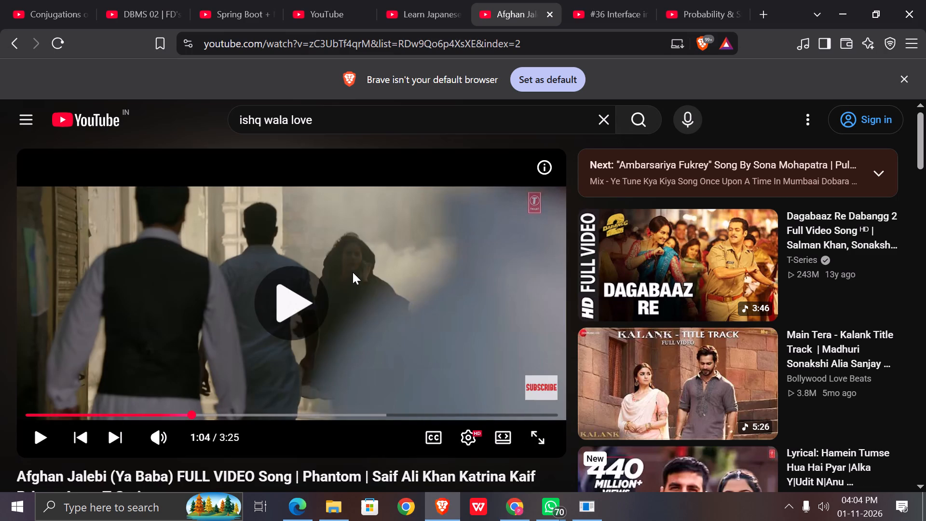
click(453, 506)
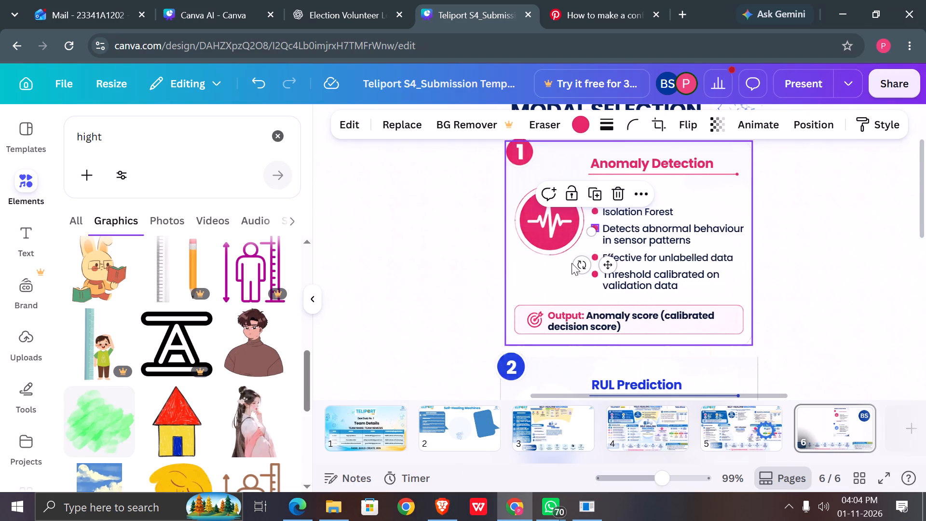
Add the Anomaly Detection card's other three bullet dots and all four bullet texts to the selection and group them.
shift+click(595, 212)
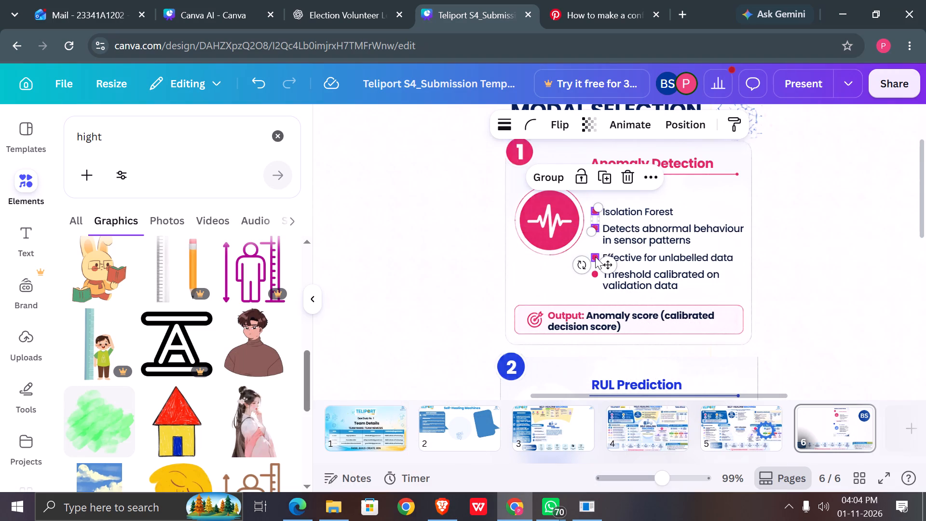
shift+click(595, 257)
shift+click(596, 272)
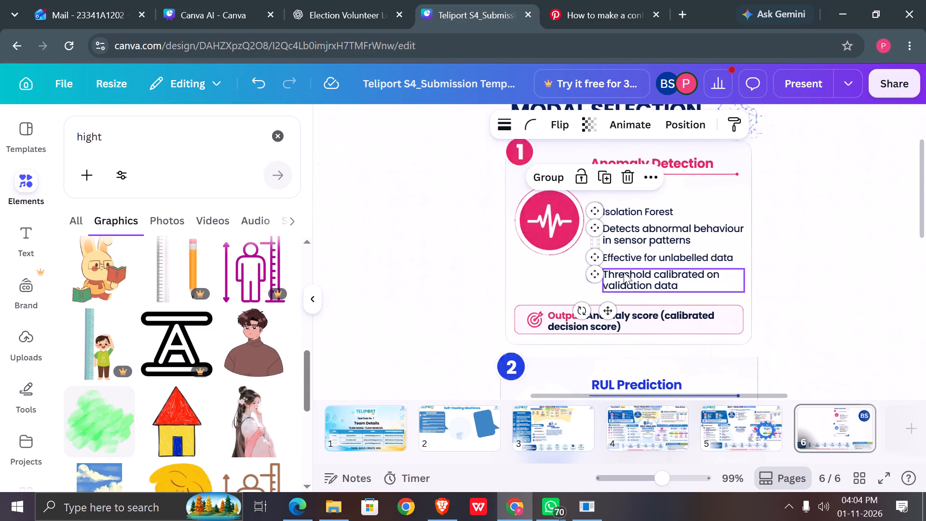
shift+click(624, 272)
shift+click(623, 253)
shift+click(623, 226)
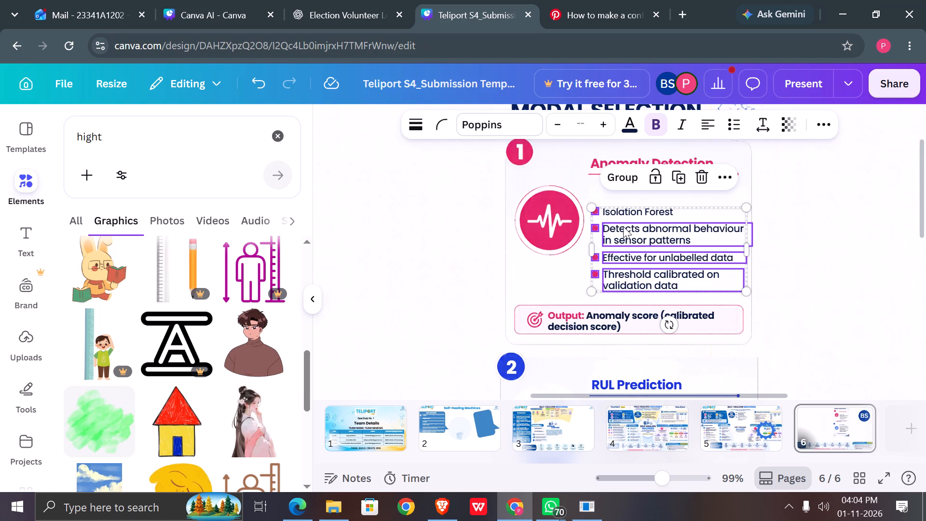
shift+click(622, 207)
click(624, 178)
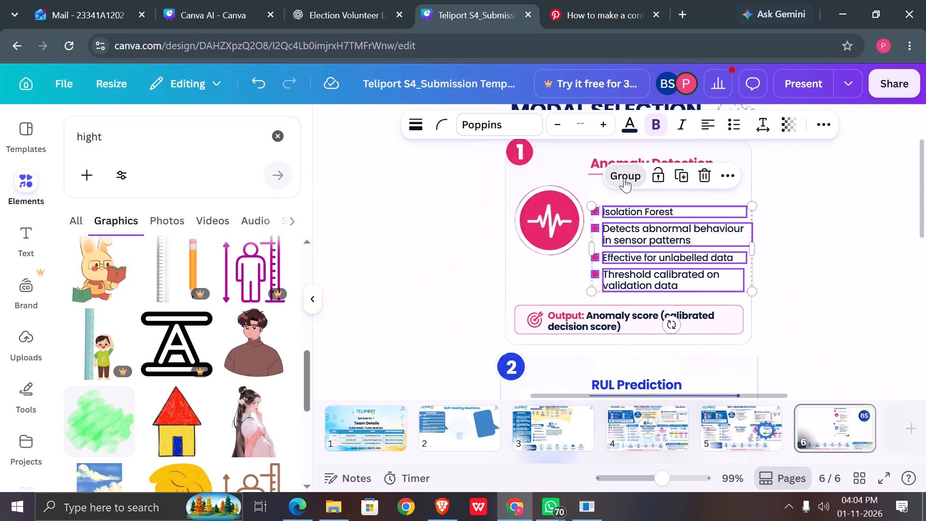
Move the grouped bullet list up beneath the Anomaly Detection heading, aligning its top with the round pulse icon.
right_click(637, 257)
click(637, 257)
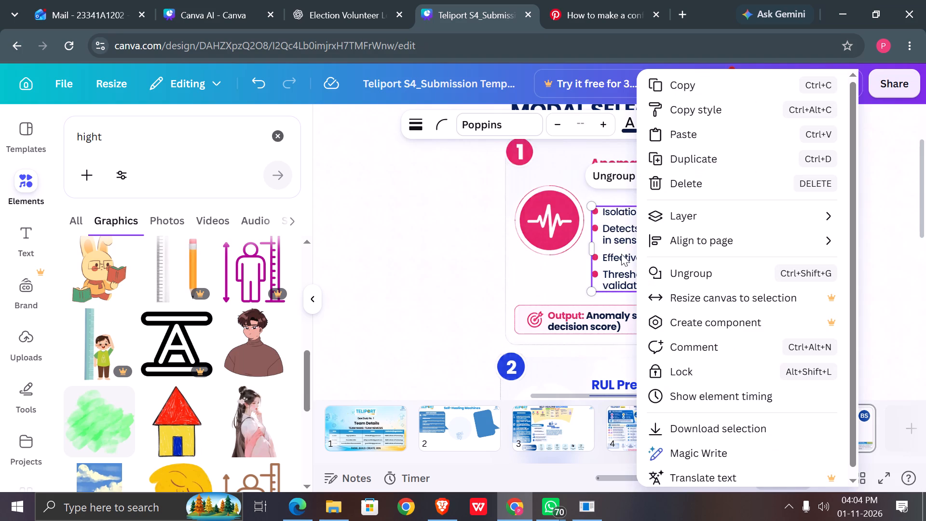
drag(618, 254, 619, 216)
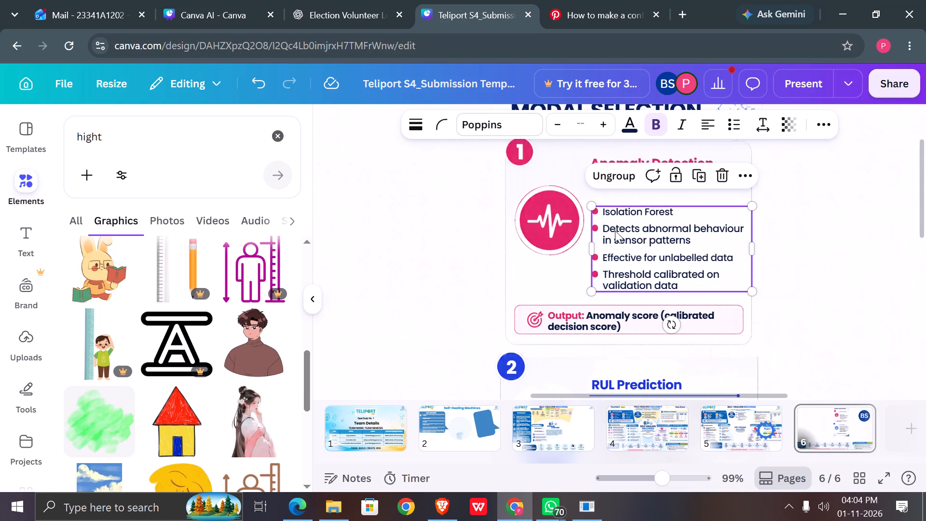
drag(613, 247, 613, 226)
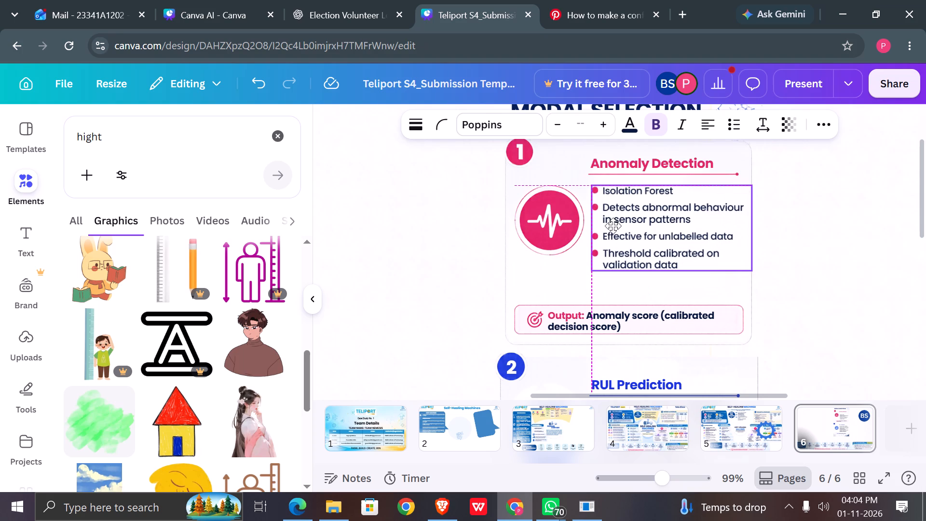
drag(613, 226, 612, 226)
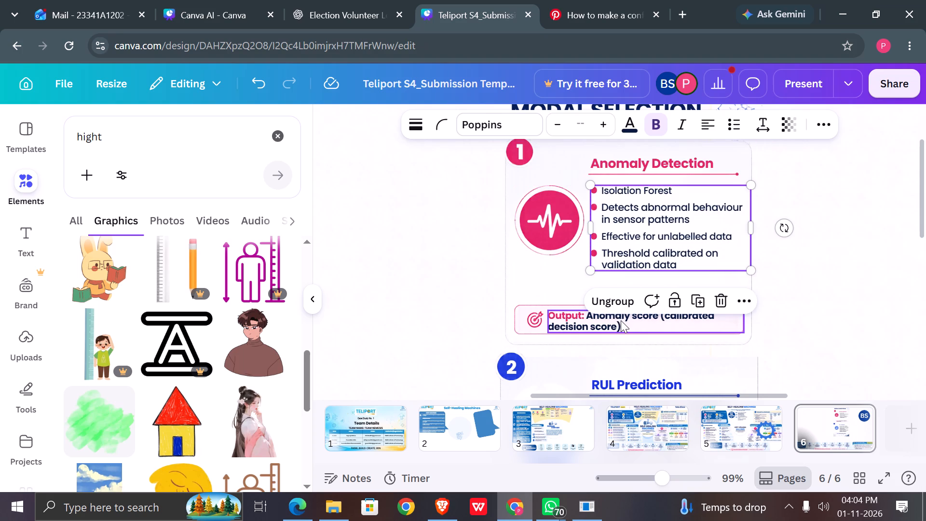
Select the Anomaly Detection card's output text, its frame and the target icon, and group them.
click(621, 320)
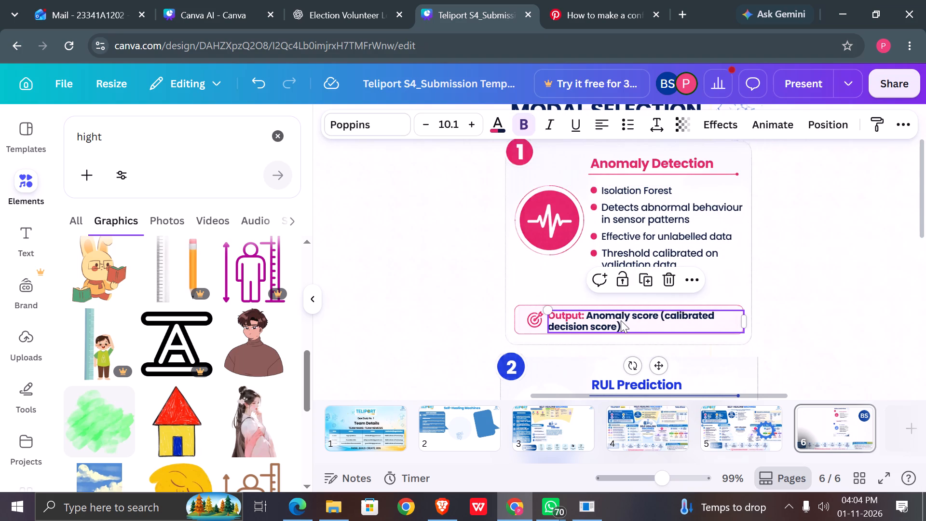
click(780, 305)
scroll(780, 305, down, 1)
scroll(780, 305, up, 1)
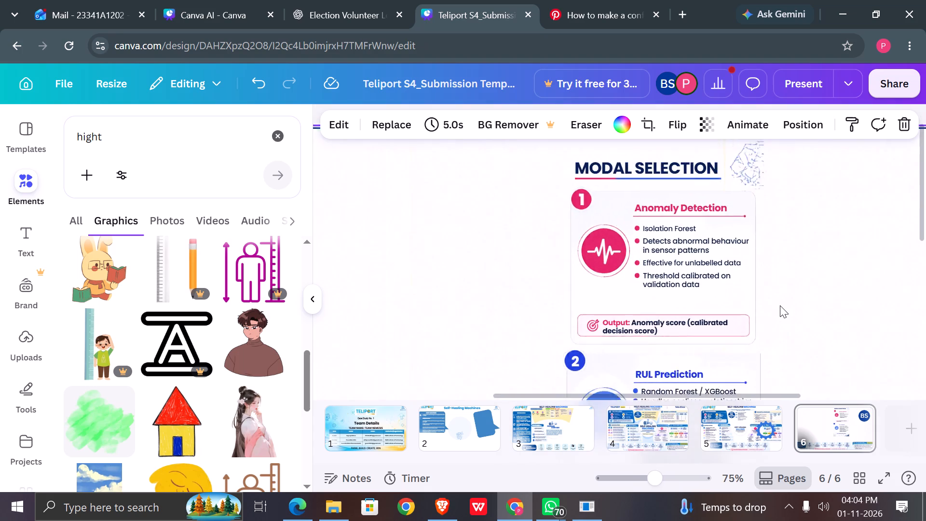
scroll(780, 305, down, 2)
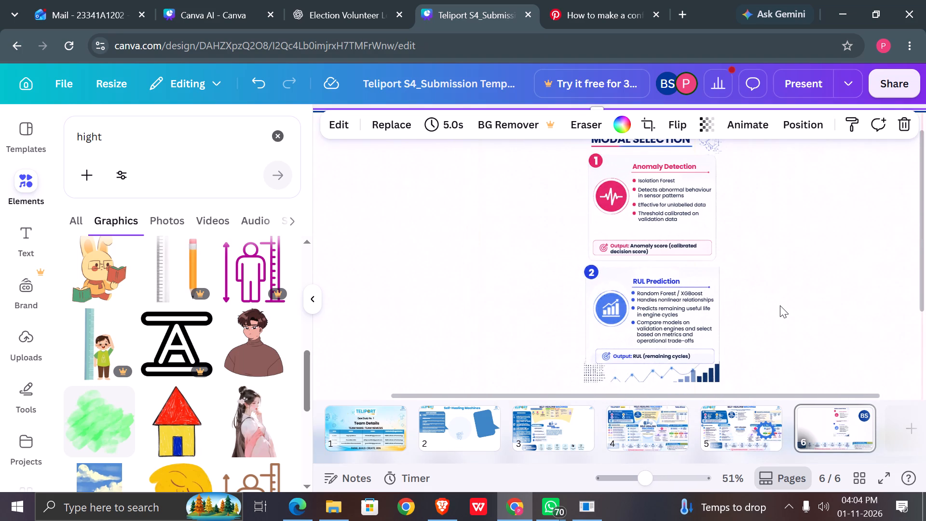
scroll(780, 305, up, 1)
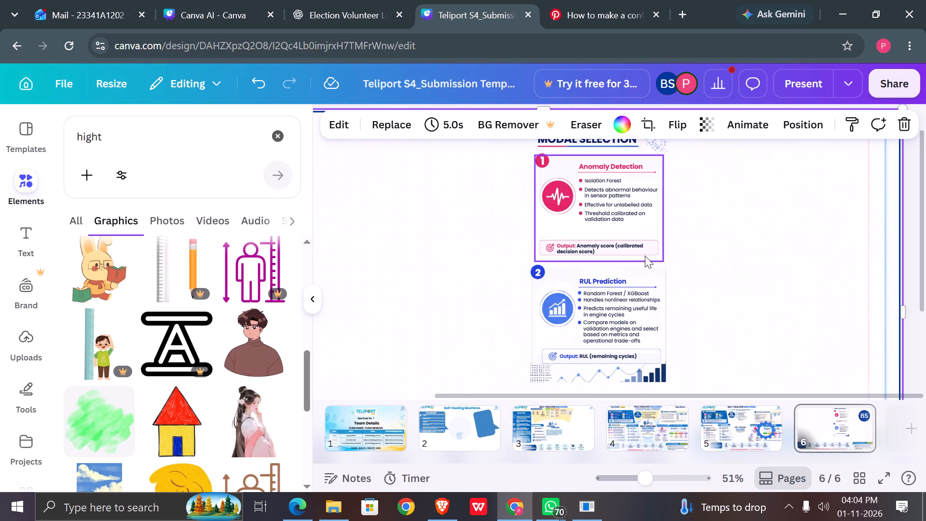
click(640, 250)
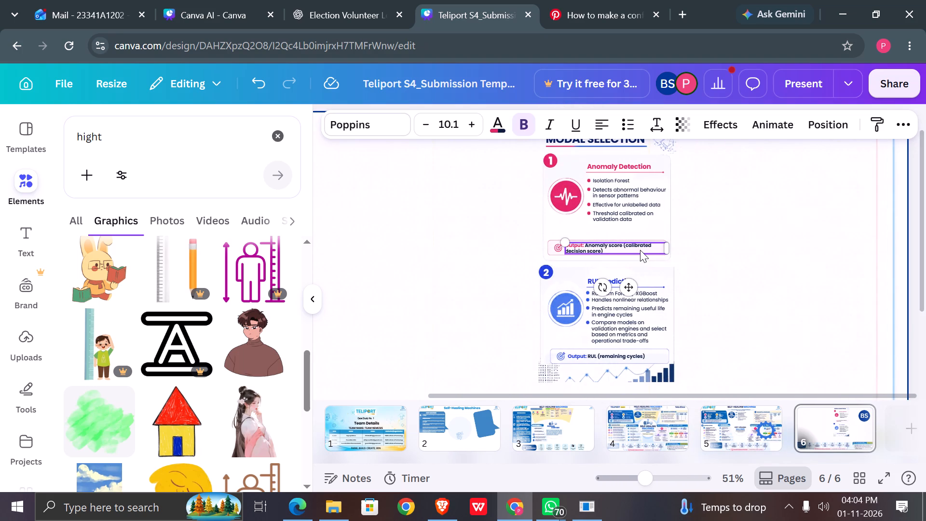
shift+click(552, 252)
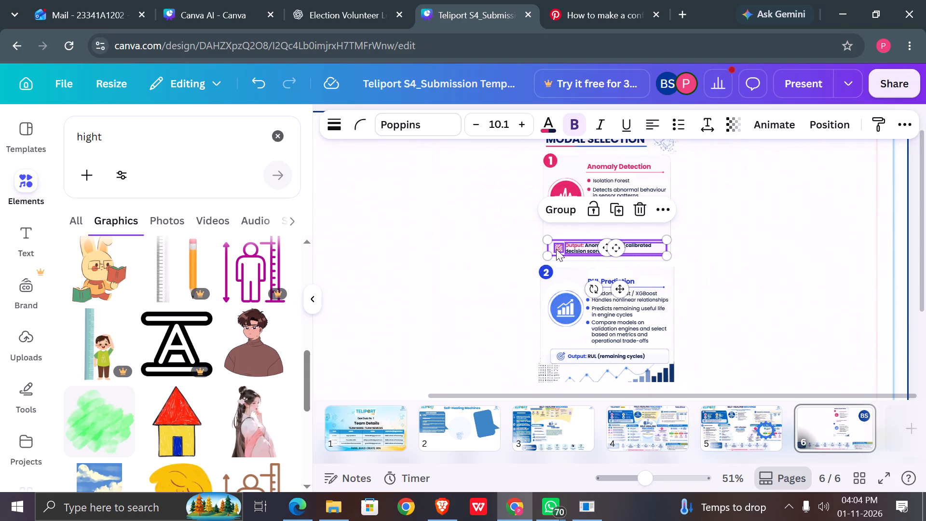
shift+click(556, 249)
click(565, 208)
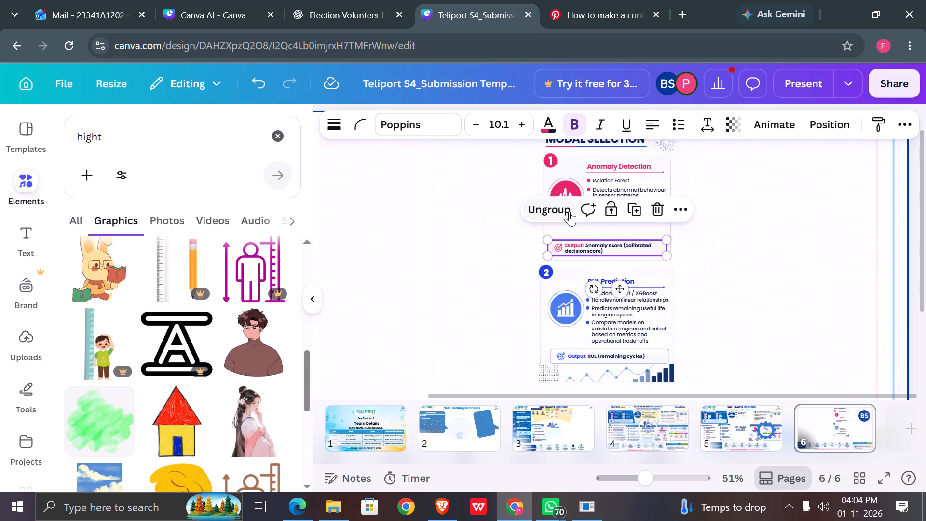
Move the grouped output box up directly beneath the Anomaly Detection bullet list, keeping it horizontally aligned within the card.
drag(620, 289, 621, 273)
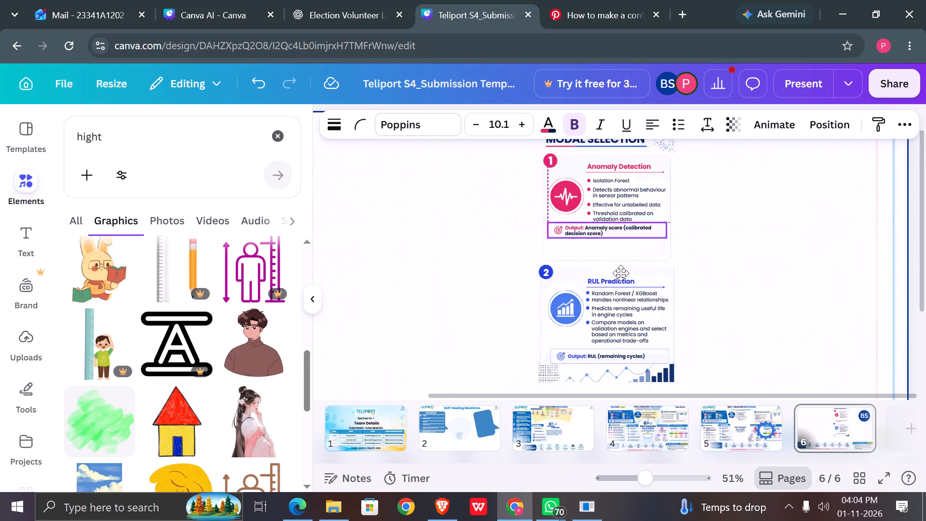
drag(621, 273, 616, 277)
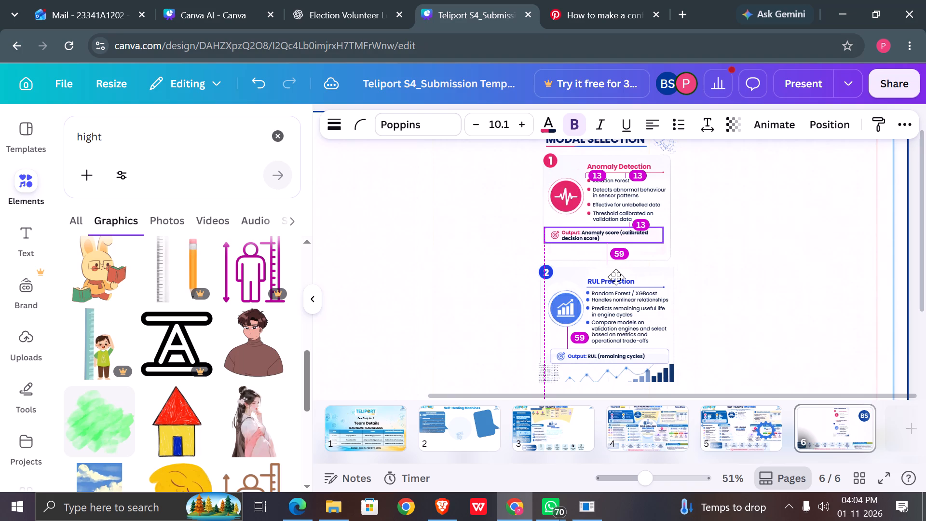
drag(616, 277, 620, 275)
click(620, 275)
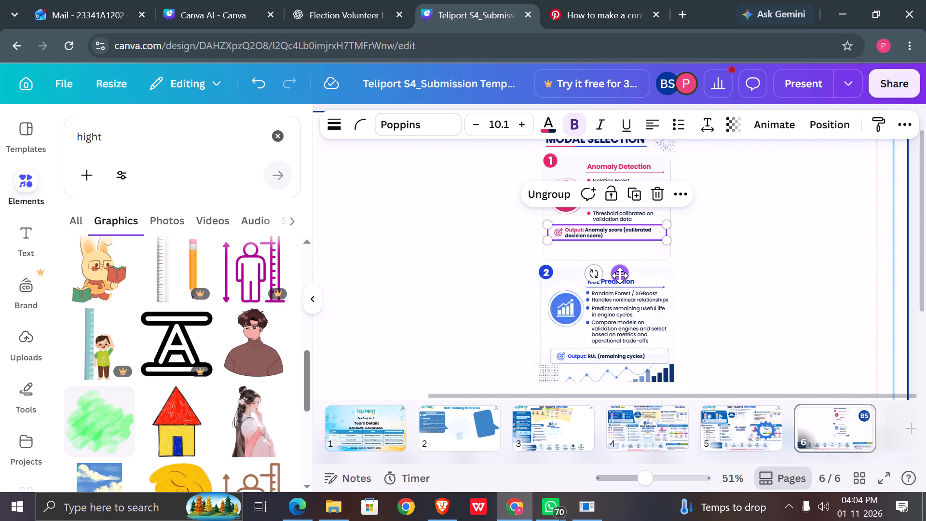
Shorten the Anomaly Detection card's background by raising its bottom edge closer to the output box.
click(600, 257)
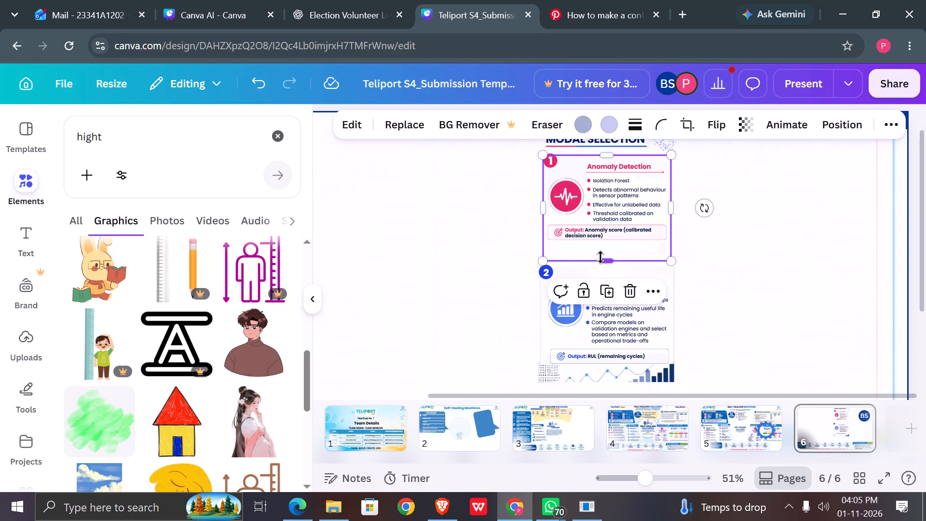
drag(606, 261, 605, 250)
click(699, 286)
Select the whole RUL Prediction card with its number badge and chart decoration, and group everything.
scroll(699, 286, down, 1)
scroll(699, 286, up, 1)
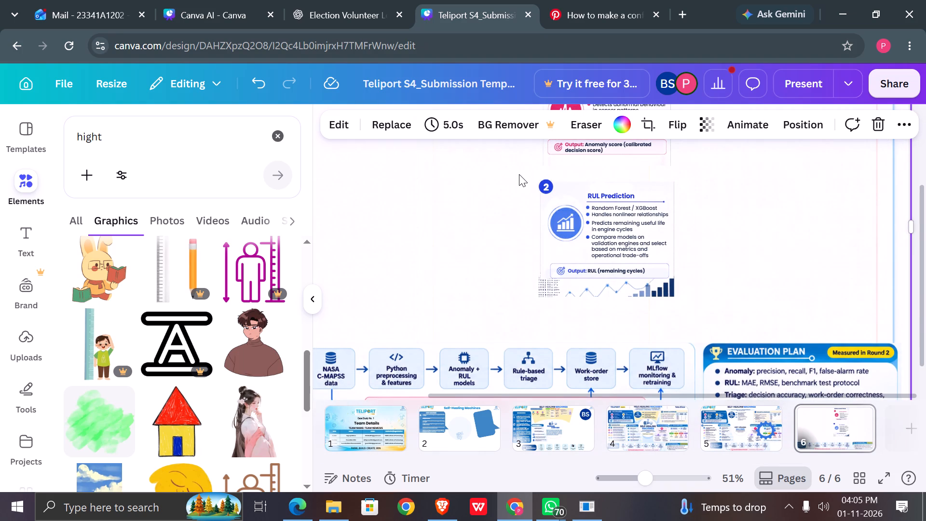
drag(518, 174, 674, 291)
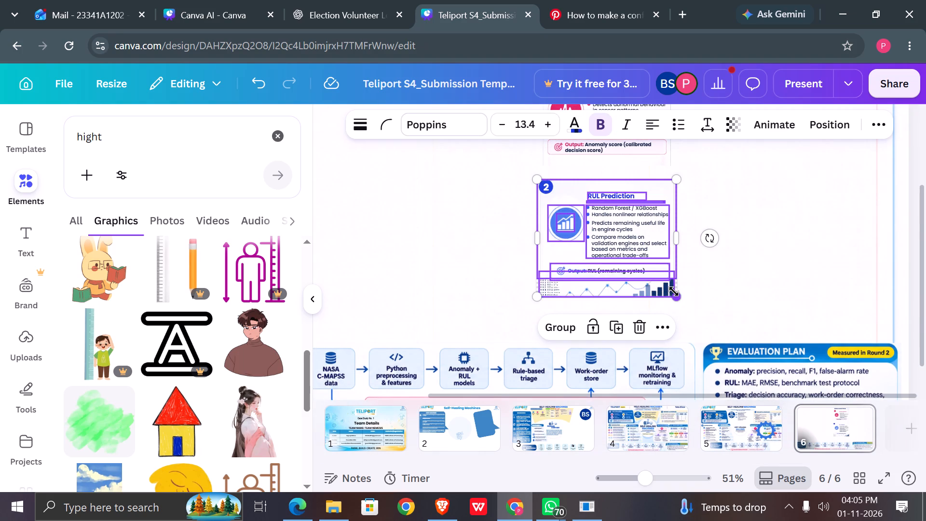
click(555, 325)
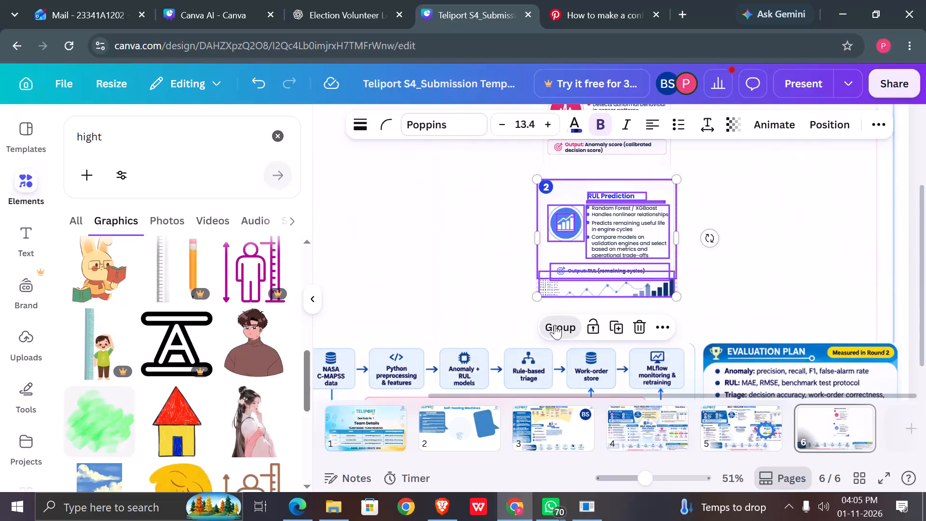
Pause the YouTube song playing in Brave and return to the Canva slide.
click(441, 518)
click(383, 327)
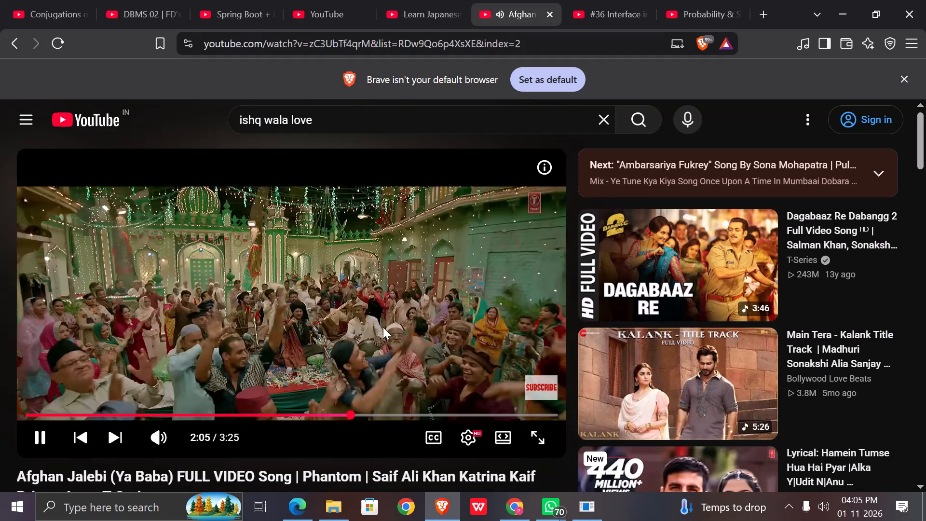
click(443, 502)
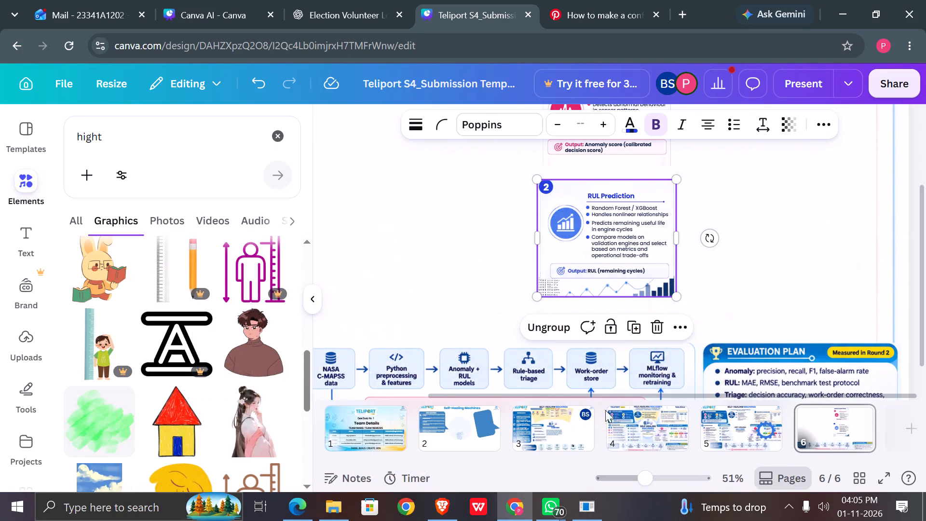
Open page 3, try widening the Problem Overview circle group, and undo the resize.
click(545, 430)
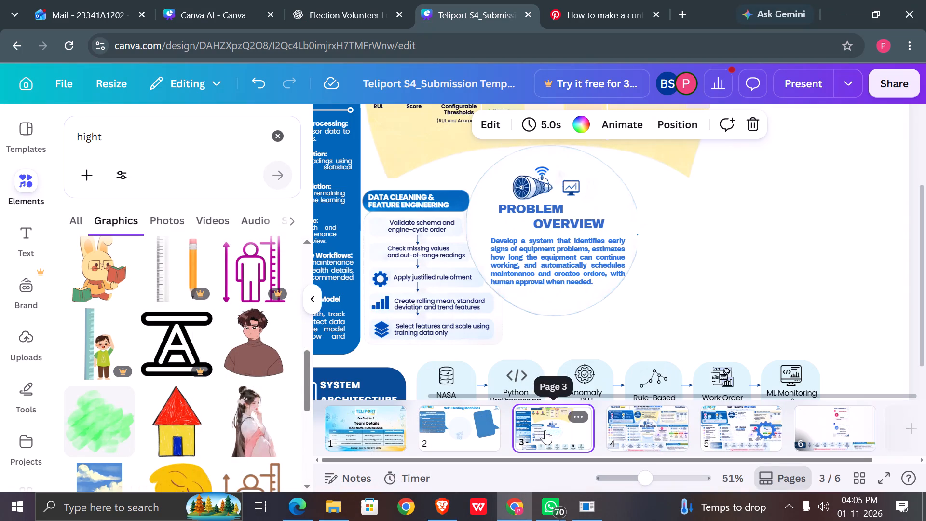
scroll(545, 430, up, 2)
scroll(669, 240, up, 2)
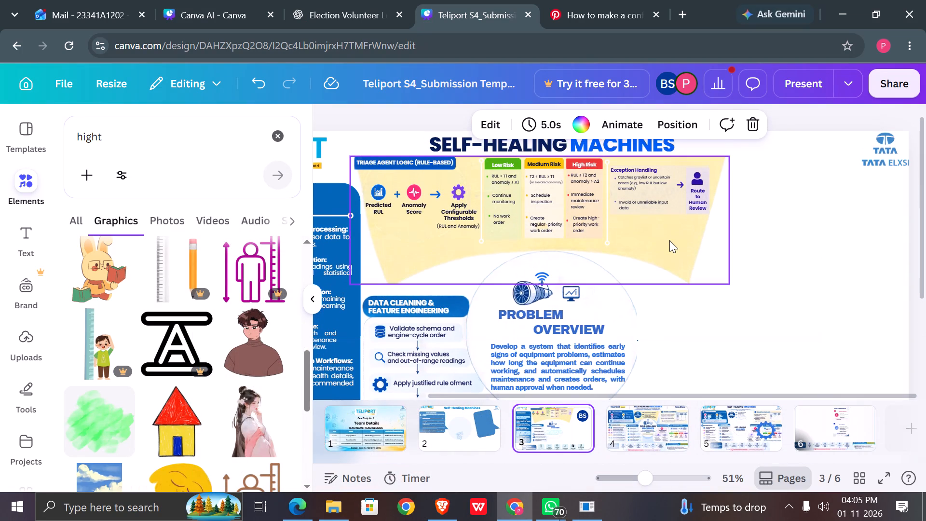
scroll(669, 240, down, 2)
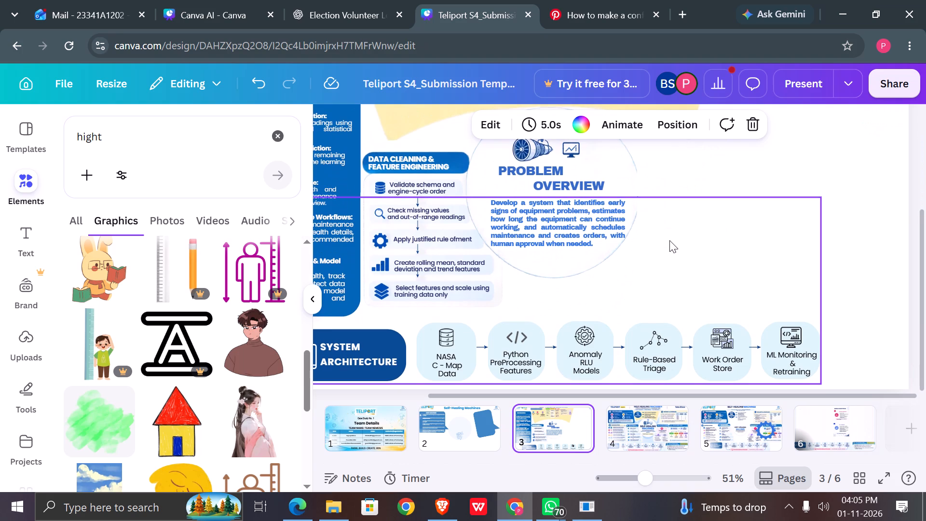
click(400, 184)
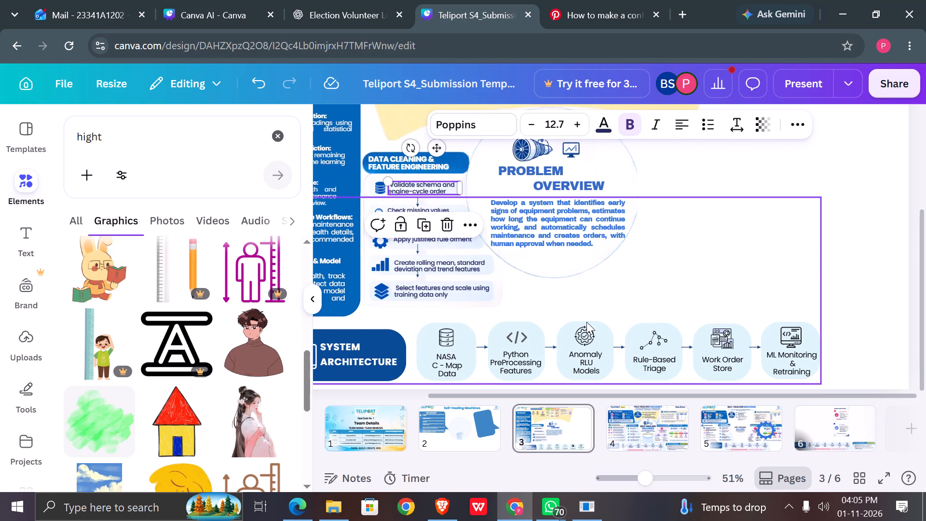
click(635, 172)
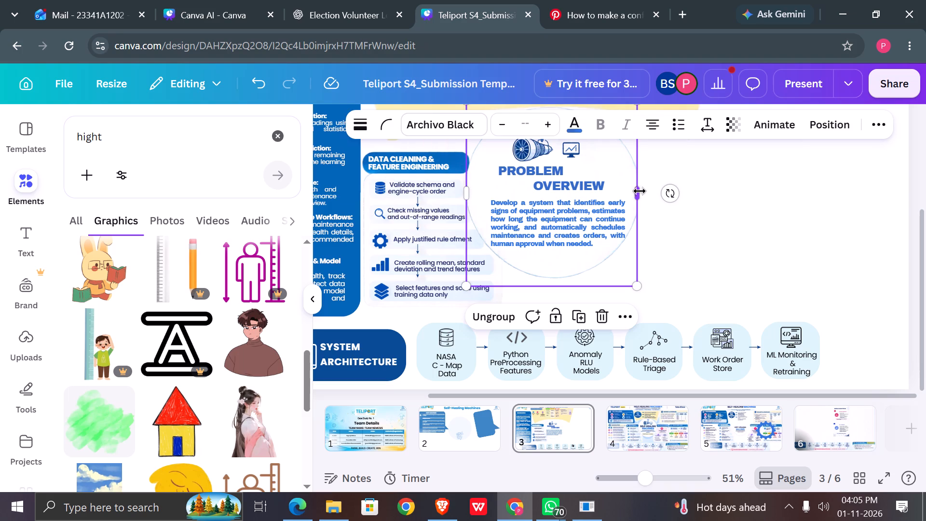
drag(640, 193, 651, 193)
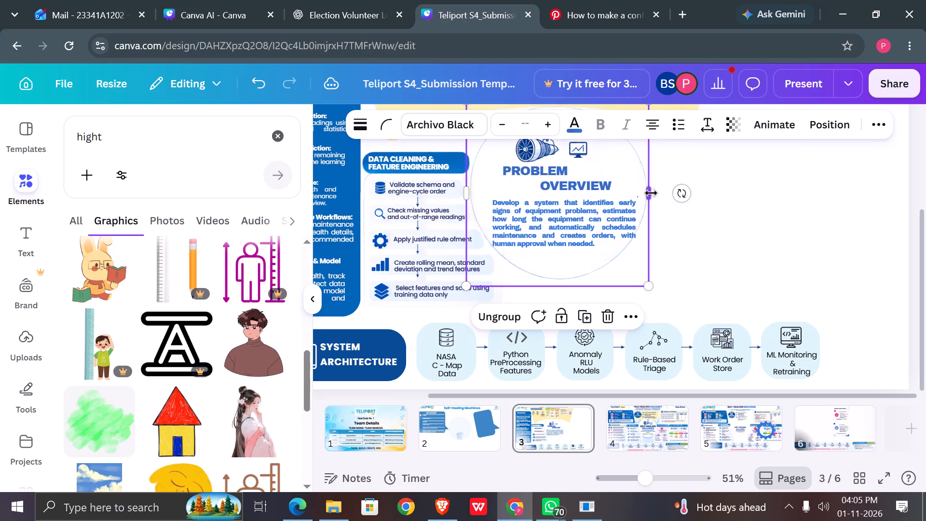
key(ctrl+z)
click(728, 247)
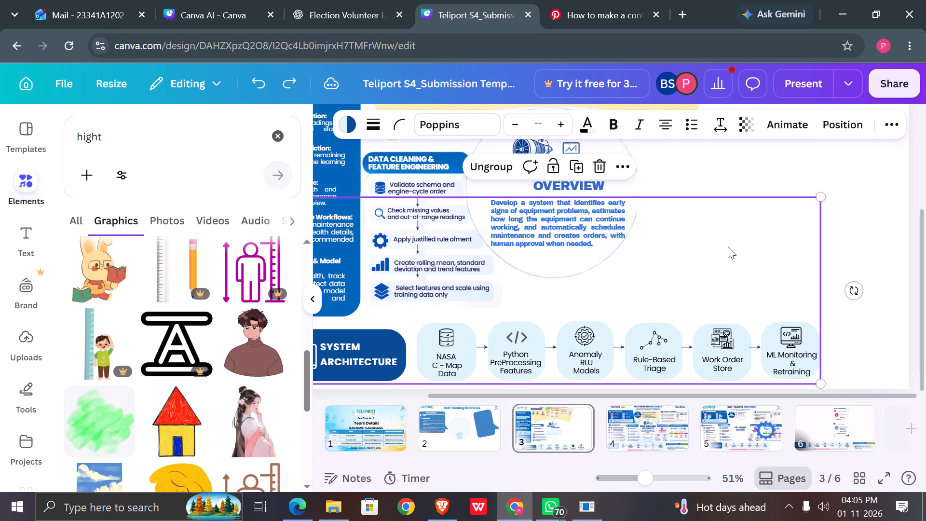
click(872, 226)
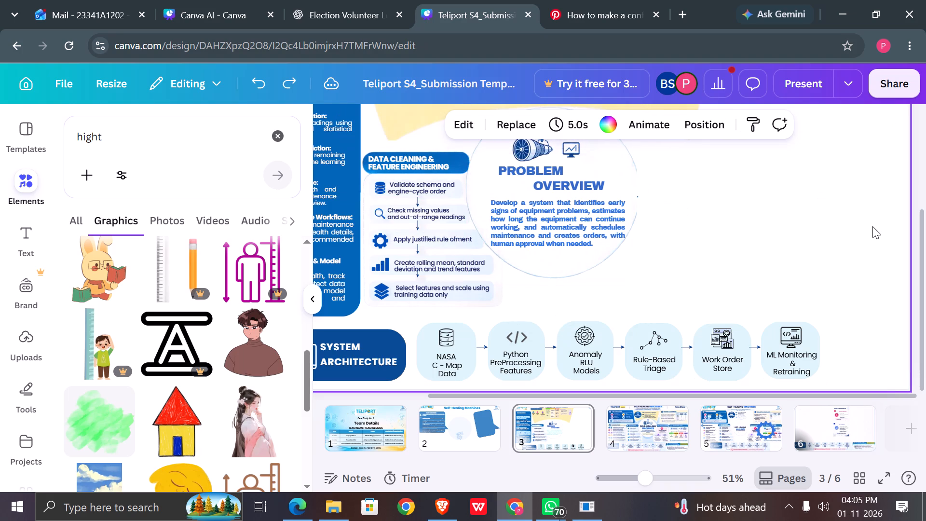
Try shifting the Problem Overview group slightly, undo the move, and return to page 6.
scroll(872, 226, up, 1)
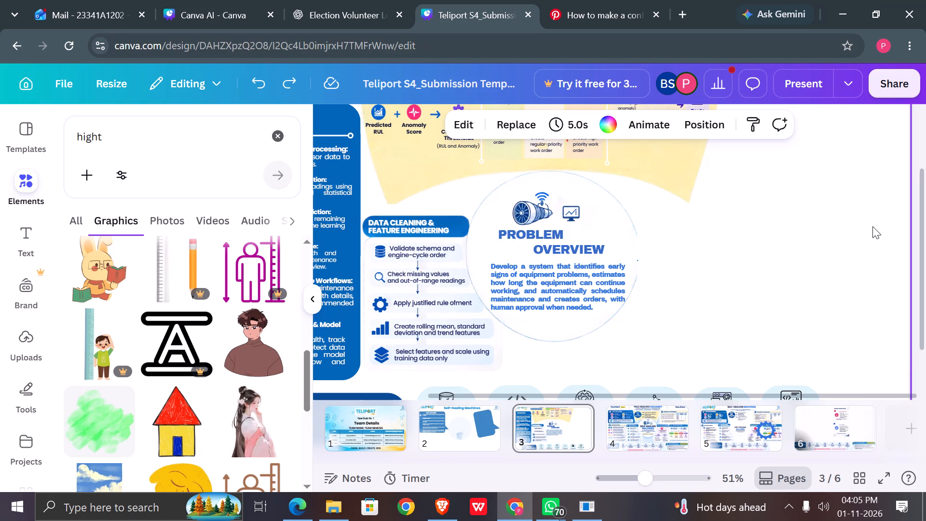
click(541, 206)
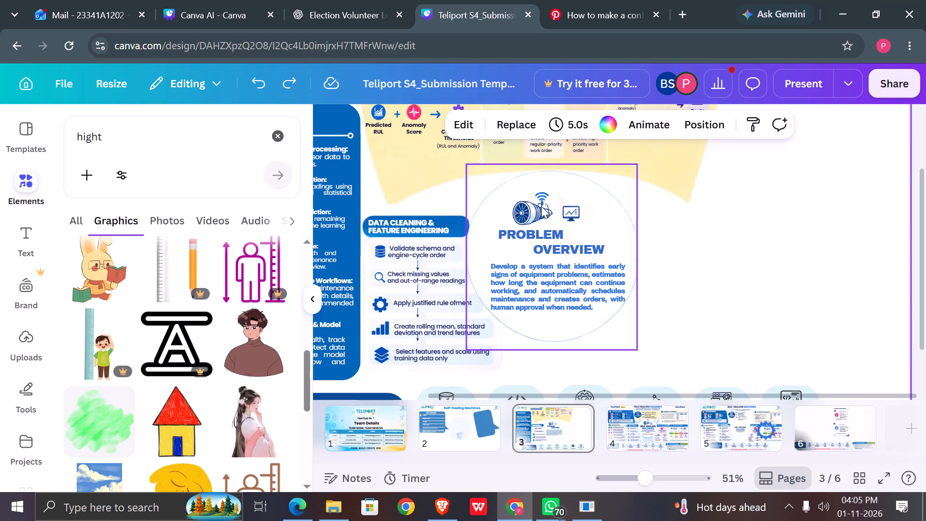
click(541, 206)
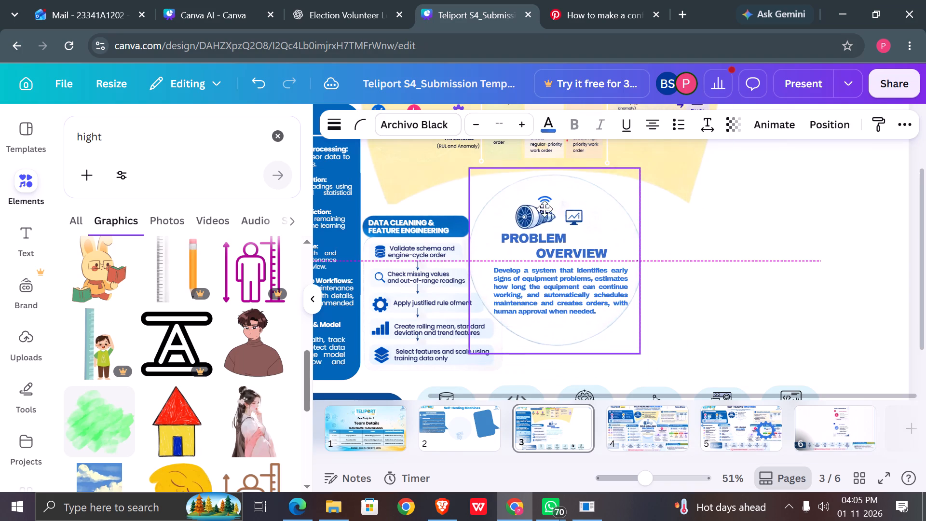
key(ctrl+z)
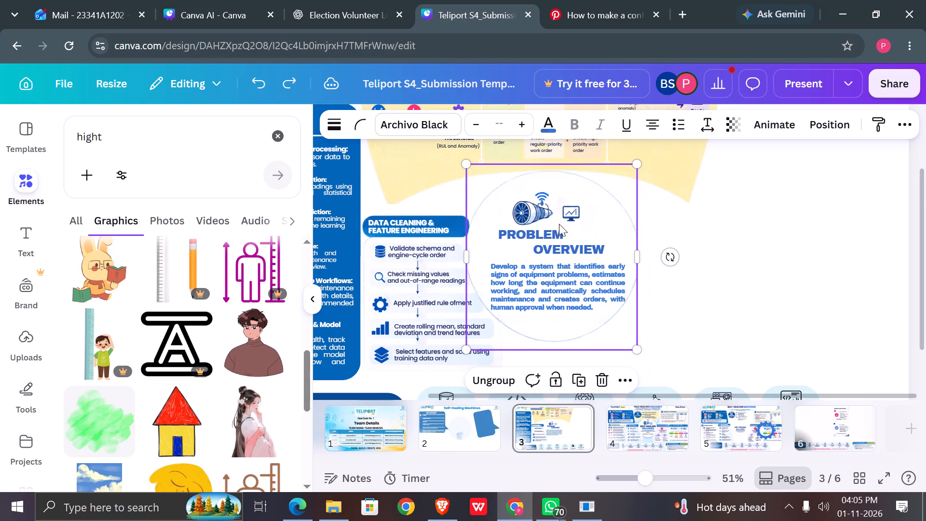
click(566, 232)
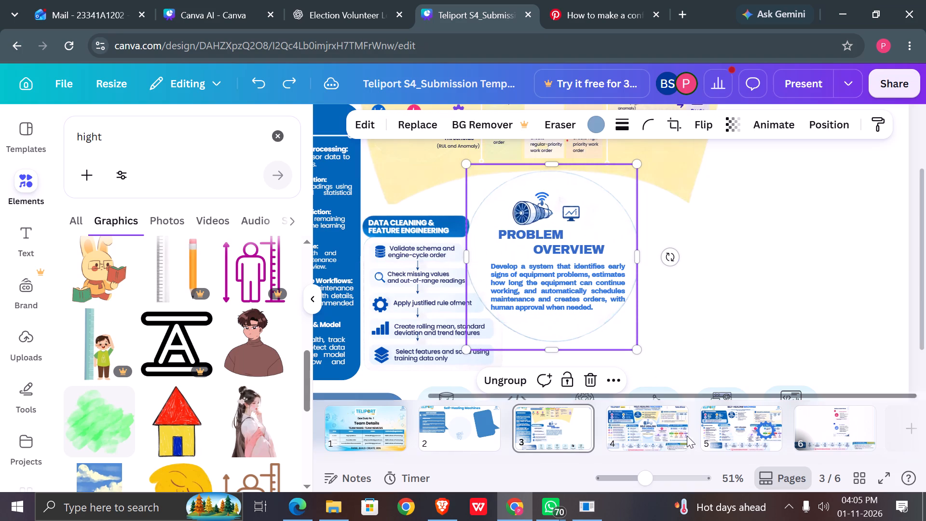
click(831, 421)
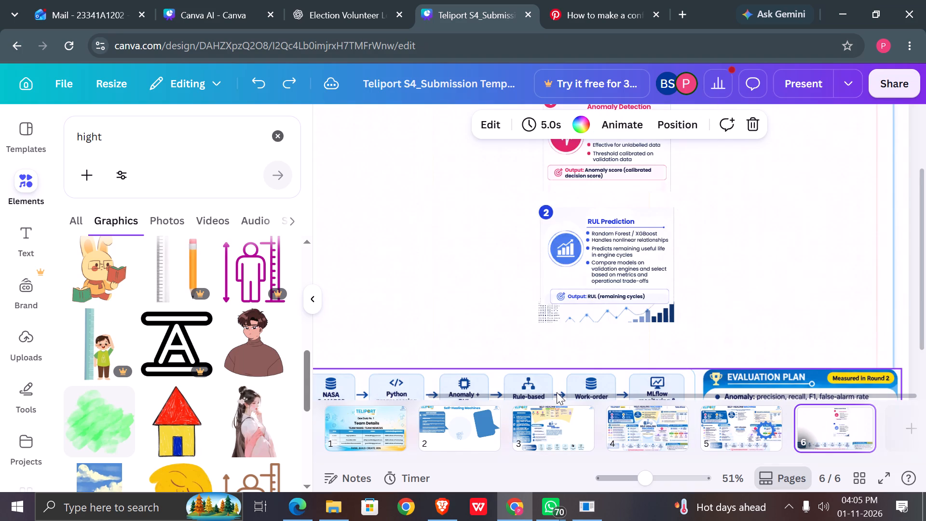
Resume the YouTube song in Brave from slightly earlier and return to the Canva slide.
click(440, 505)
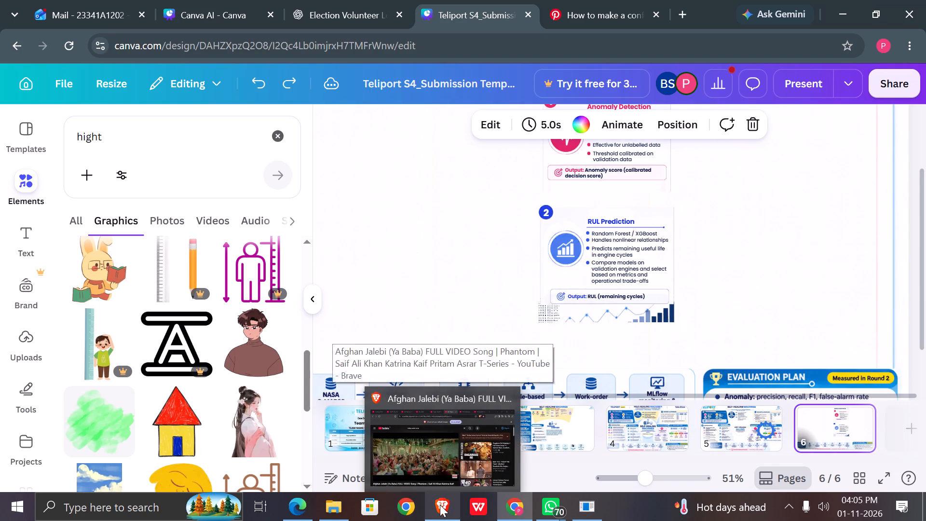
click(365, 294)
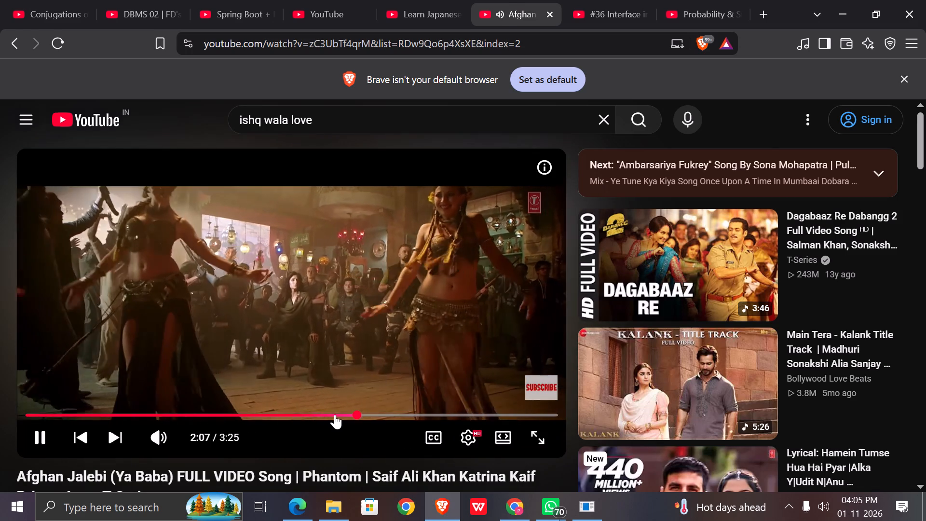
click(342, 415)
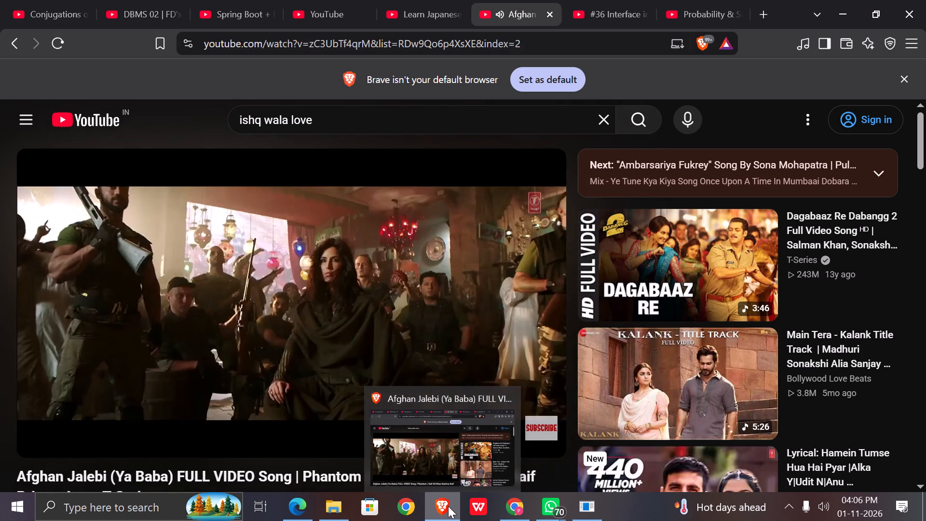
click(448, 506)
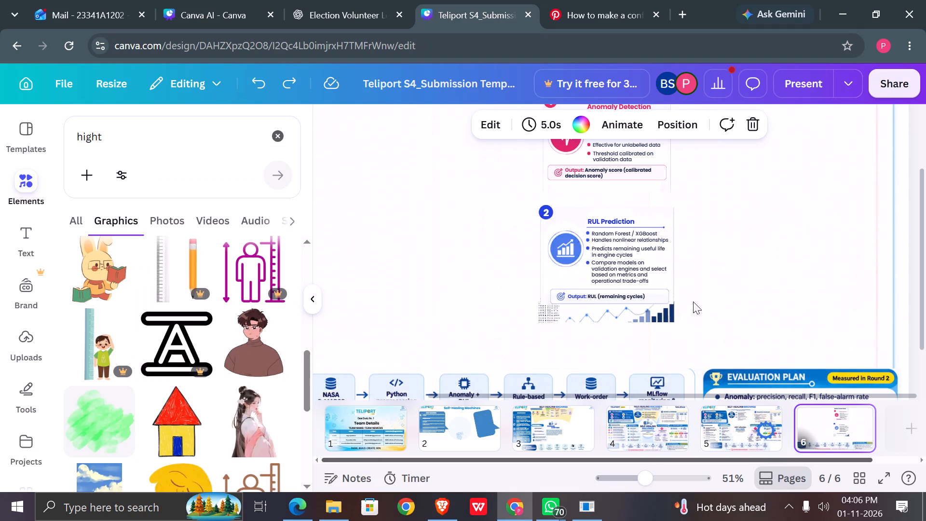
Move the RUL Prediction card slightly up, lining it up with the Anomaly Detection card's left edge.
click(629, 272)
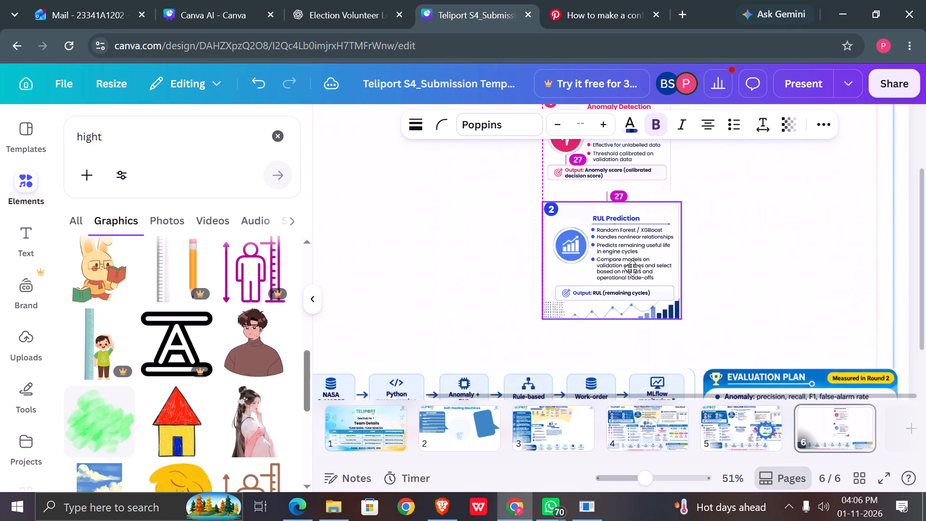
Shorten the Anomaly Detection card's background from its bottom edge so it ends just below the Output box.
scroll(632, 268, up, 1)
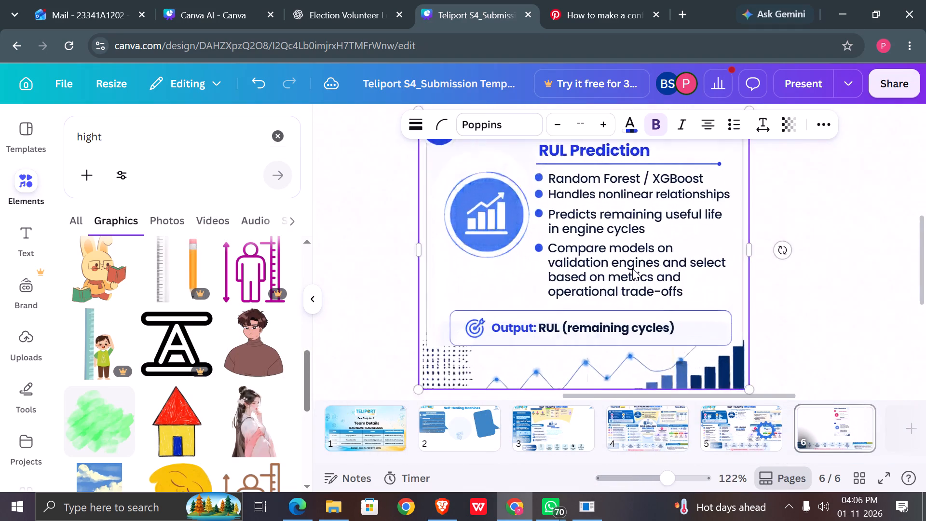
scroll(632, 268, up, 3)
scroll(632, 268, down, 1)
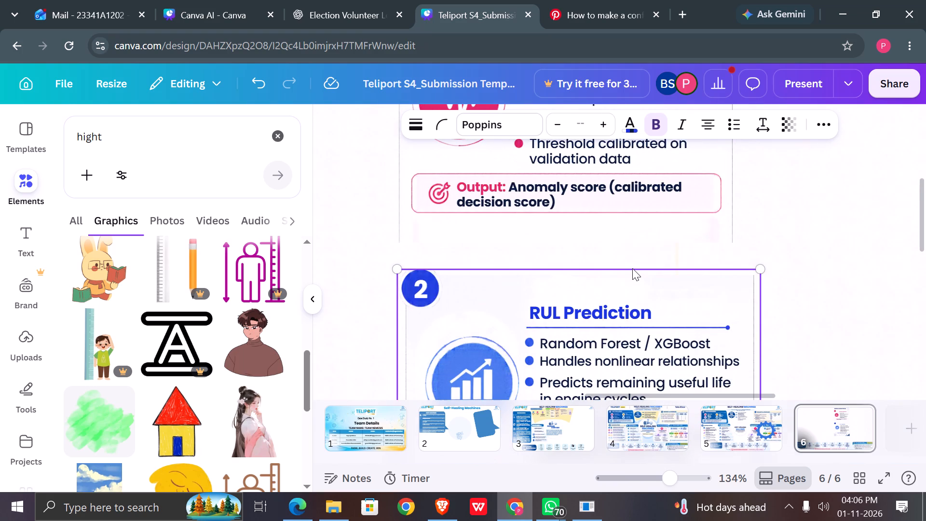
click(680, 238)
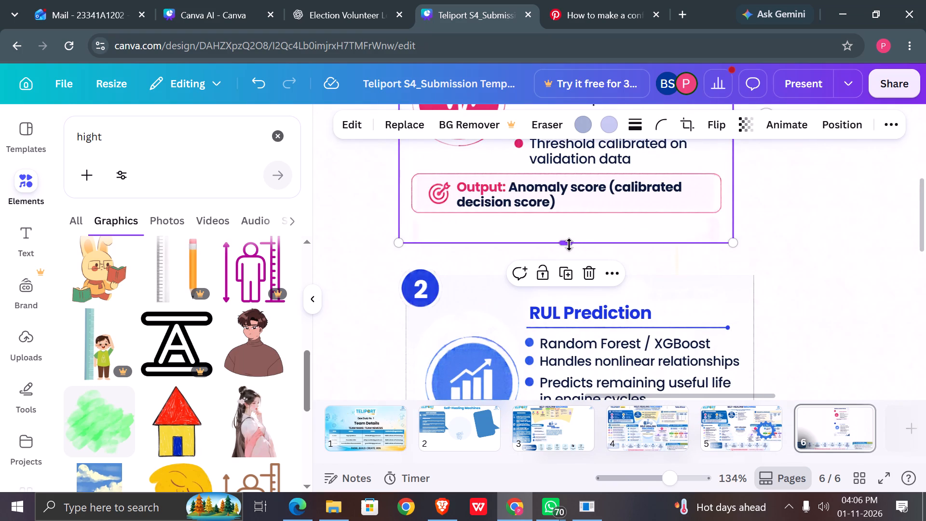
drag(560, 243, 562, 222)
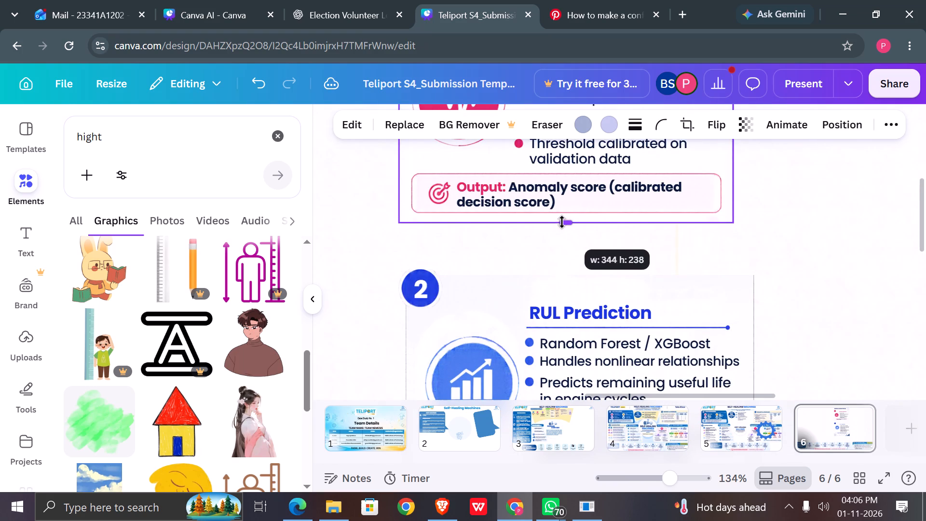
drag(562, 222, 563, 216)
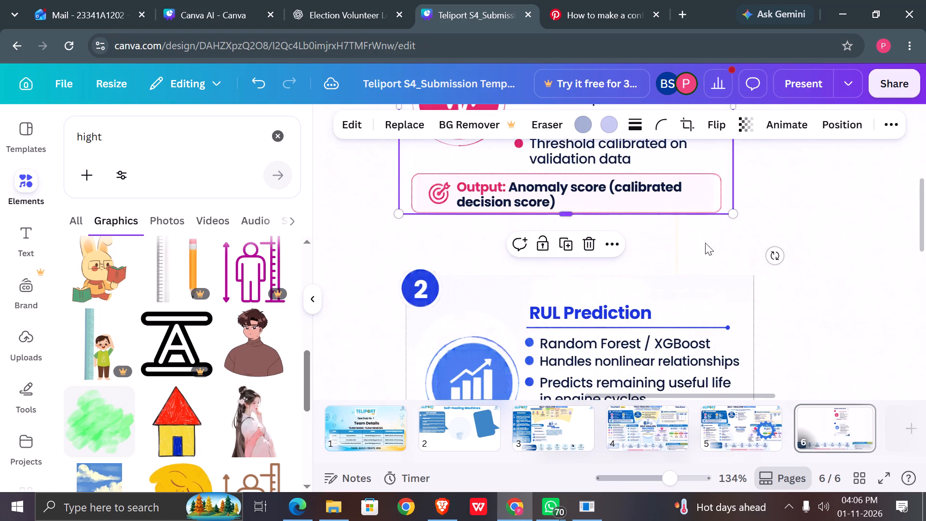
Move the RUL Prediction card up, centred beneath the Anomaly Detection card with a gap of about 11.
click(815, 305)
drag(661, 303, 653, 251)
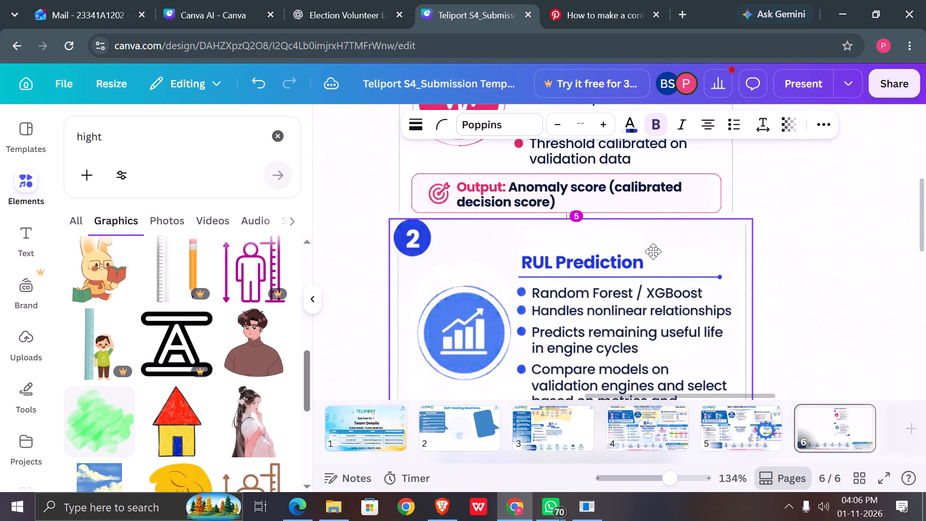
drag(653, 251, 649, 251)
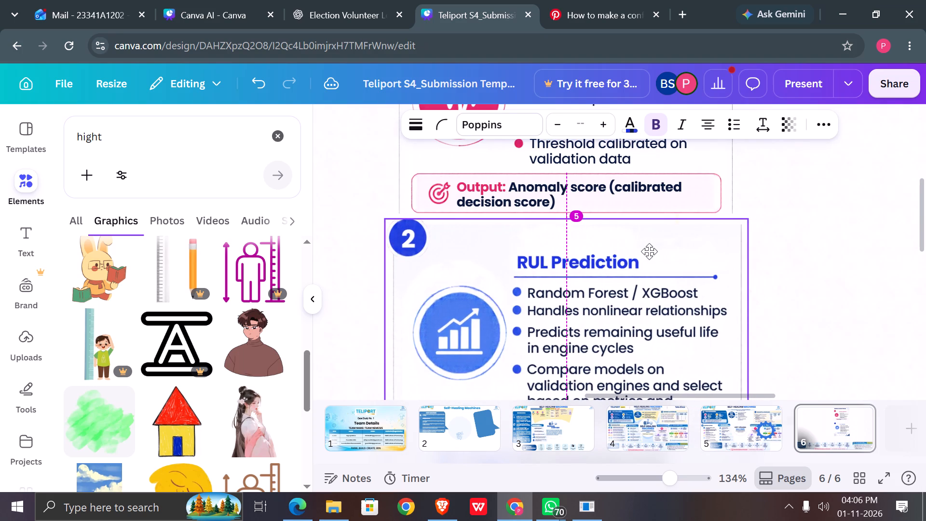
drag(649, 251, 649, 256)
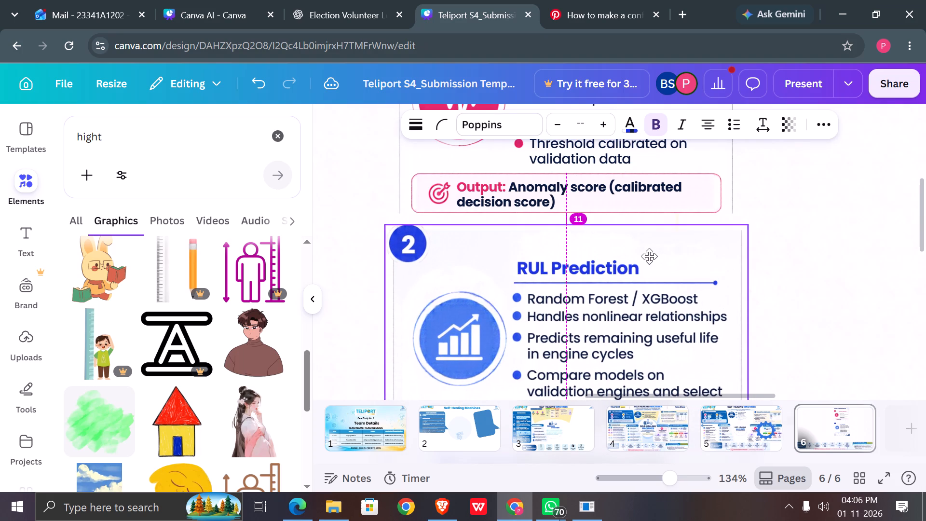
drag(649, 256, 650, 256)
scroll(891, 280, down, 3)
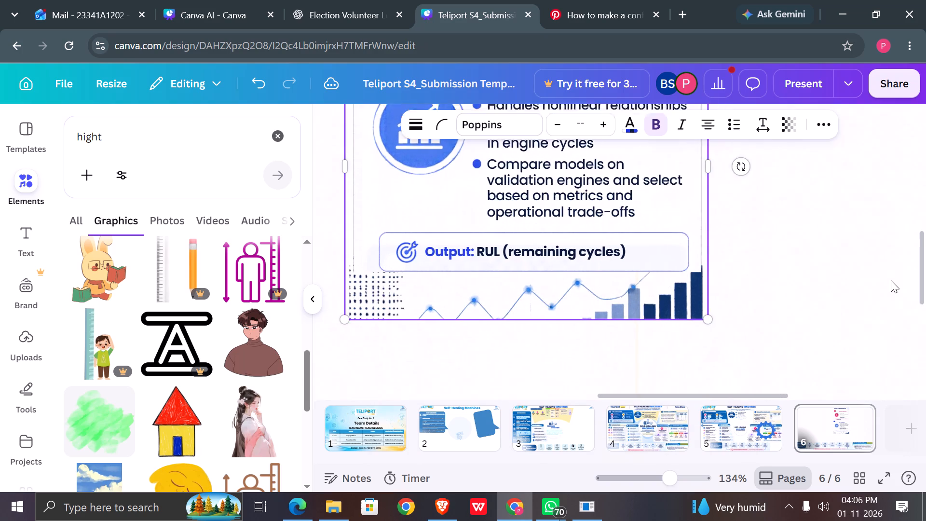
scroll(891, 280, up, 1)
right_click(891, 280)
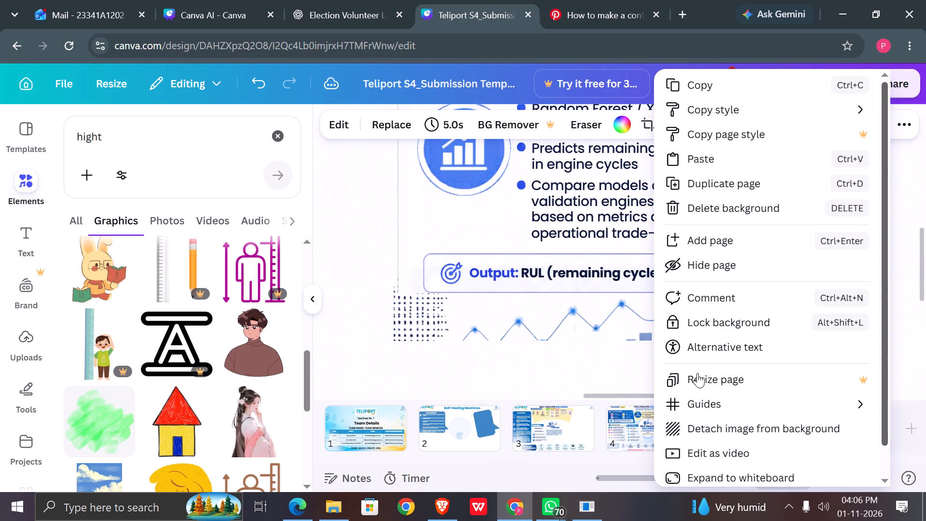
click(545, 368)
Group the Modal Selection heading, network graphic, Anomaly Detection card and RUL Prediction card together.
scroll(545, 368, up, 2)
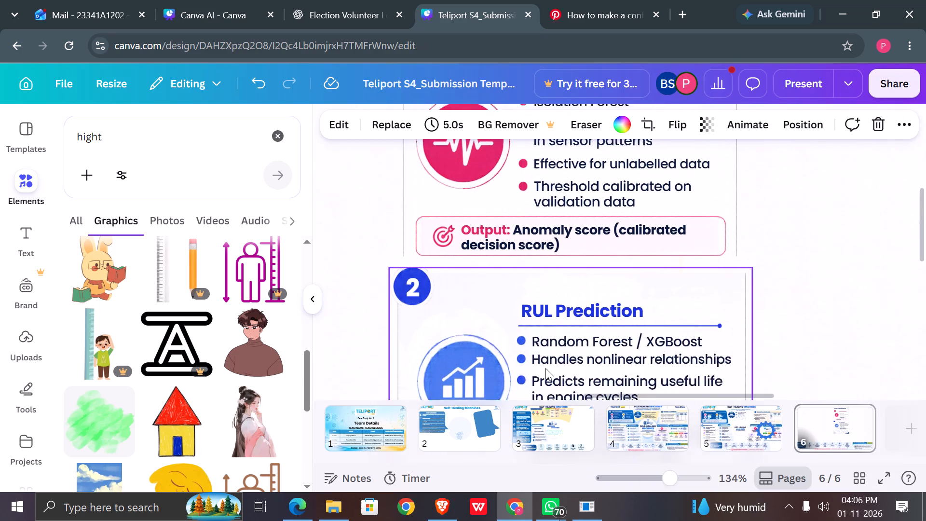
scroll(545, 368, up, 1)
scroll(693, 276, down, 1)
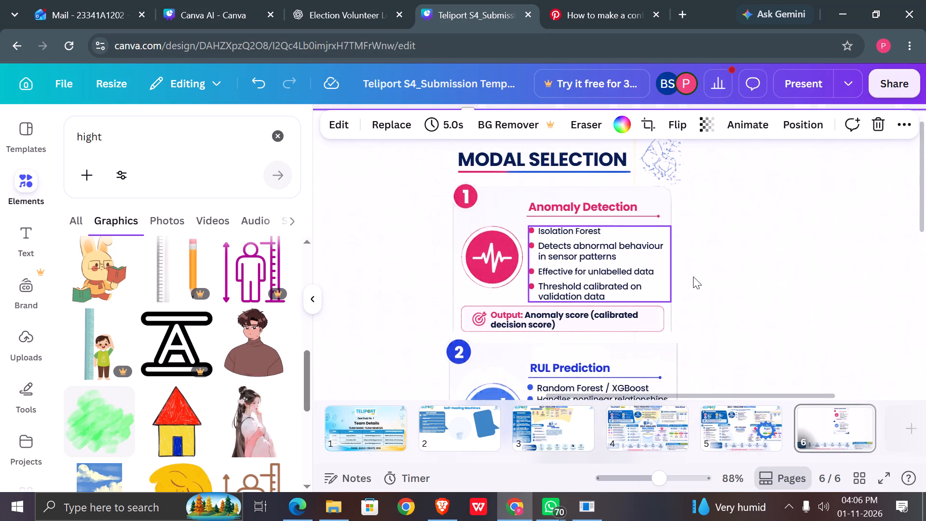
scroll(693, 276, down, 1)
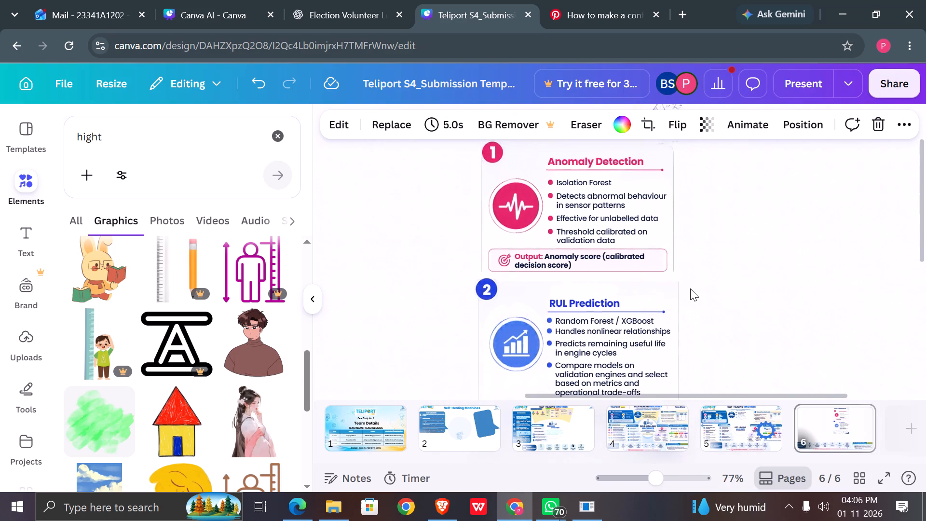
scroll(690, 288, down, 1)
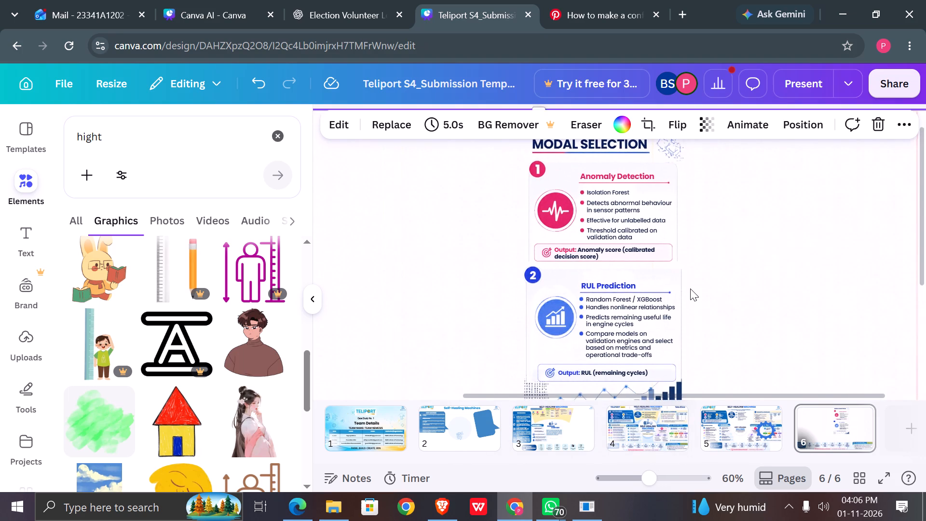
scroll(690, 288, down, 1)
scroll(690, 288, up, 2)
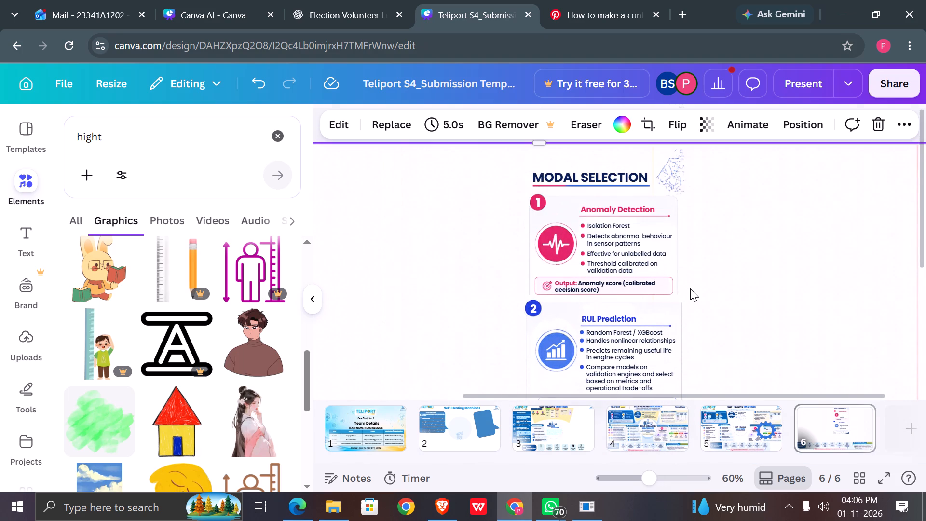
drag(483, 159, 698, 272)
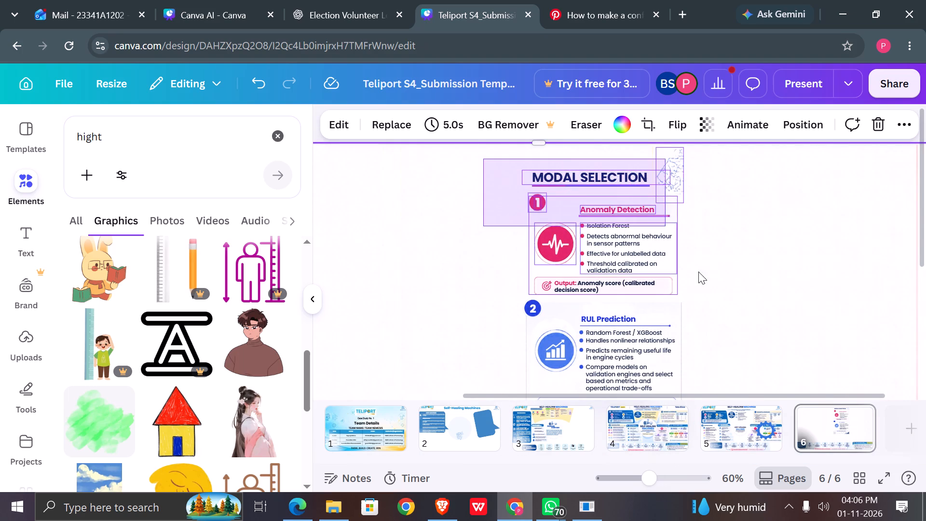
drag(698, 272, 737, 441)
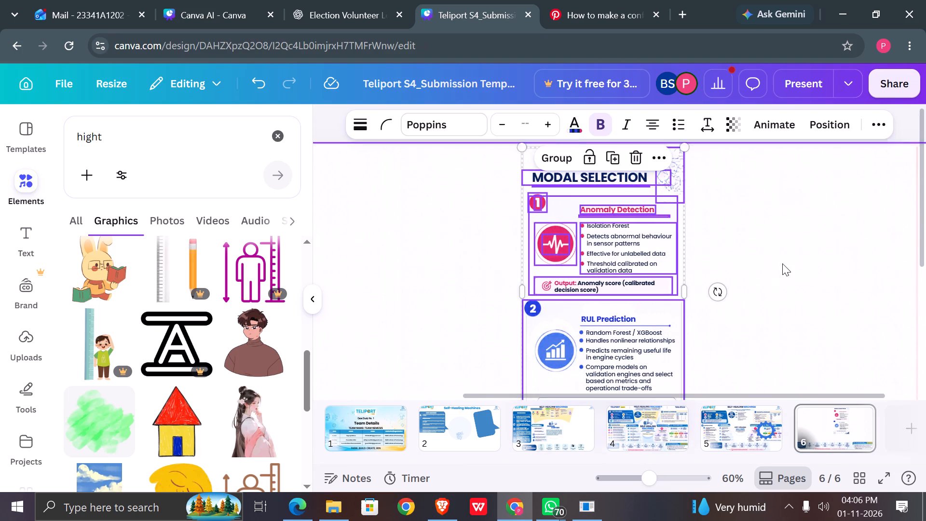
scroll(590, 201, up, 1)
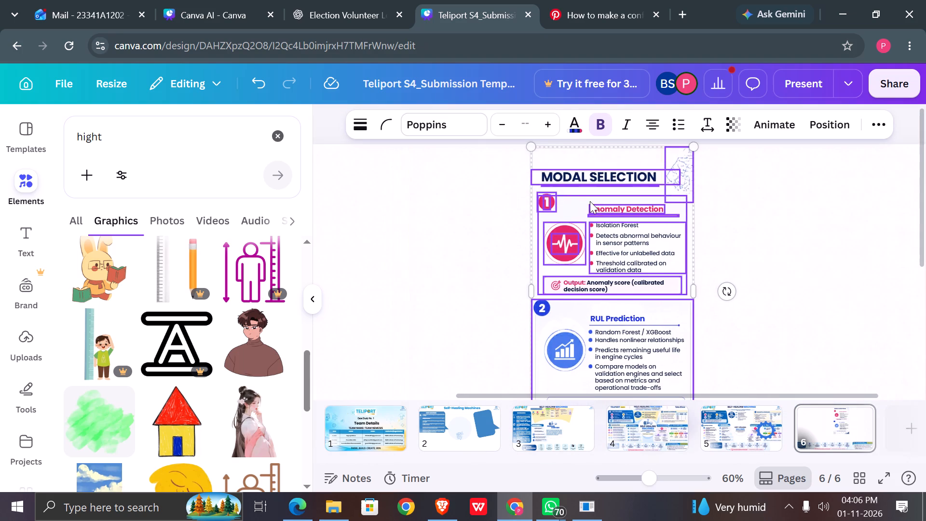
click(564, 156)
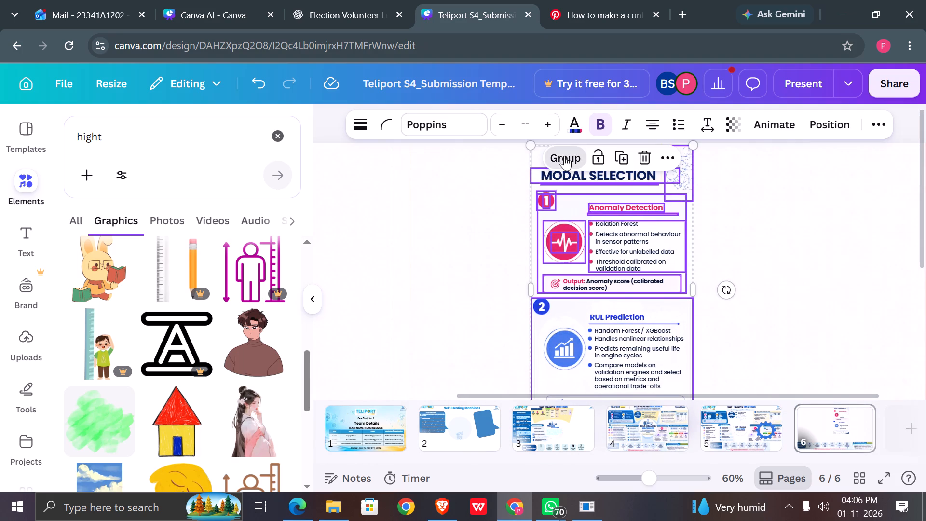
Copy the Anomaly Detection card's background to page 3 and place it in the blank area beside the Problem Overview circle.
click(588, 256)
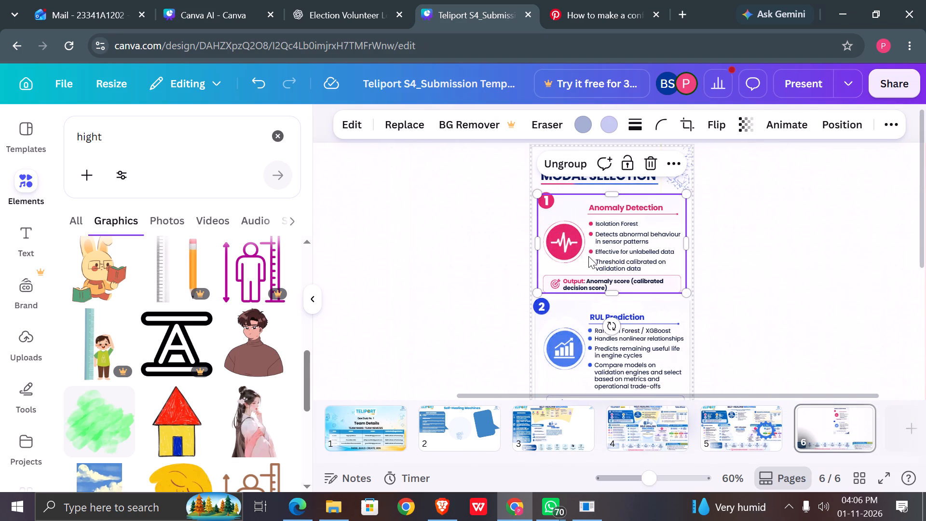
key(ctrl+c)
scroll(588, 256, down, 1)
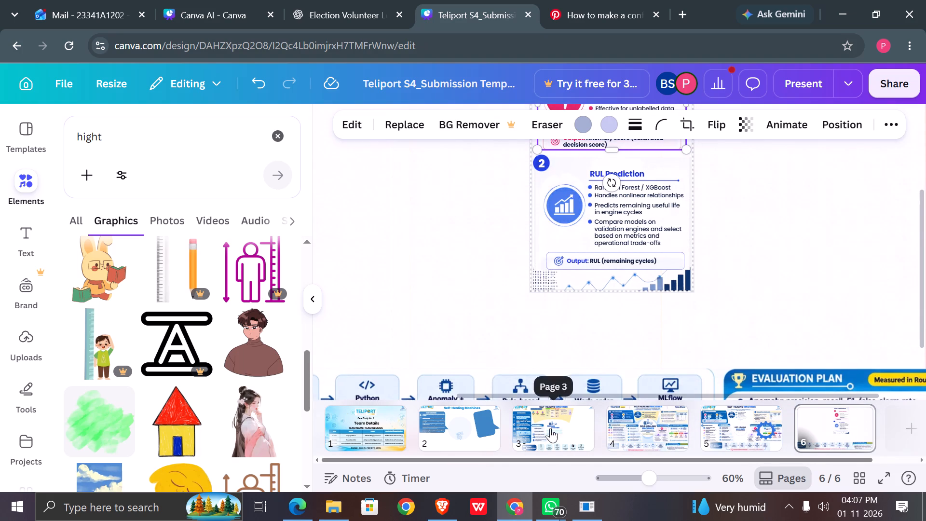
click(550, 428)
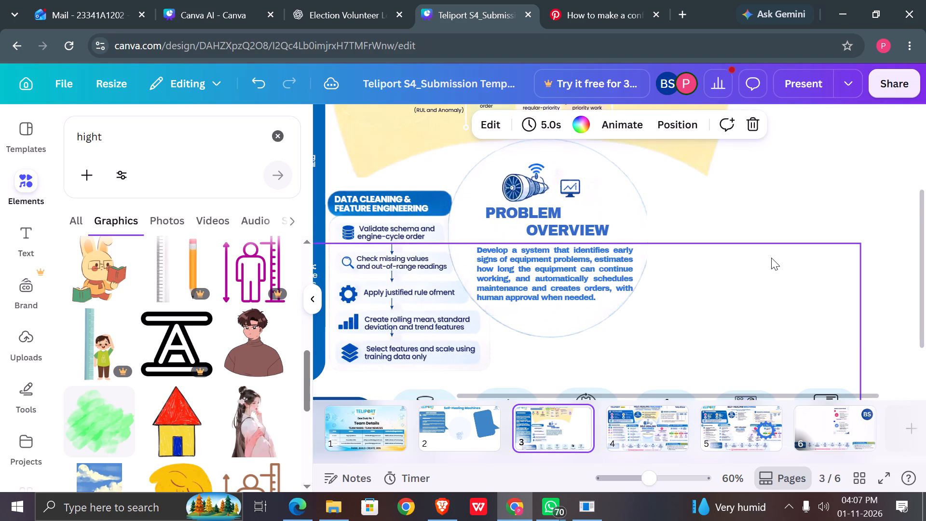
scroll(771, 258, left, 4)
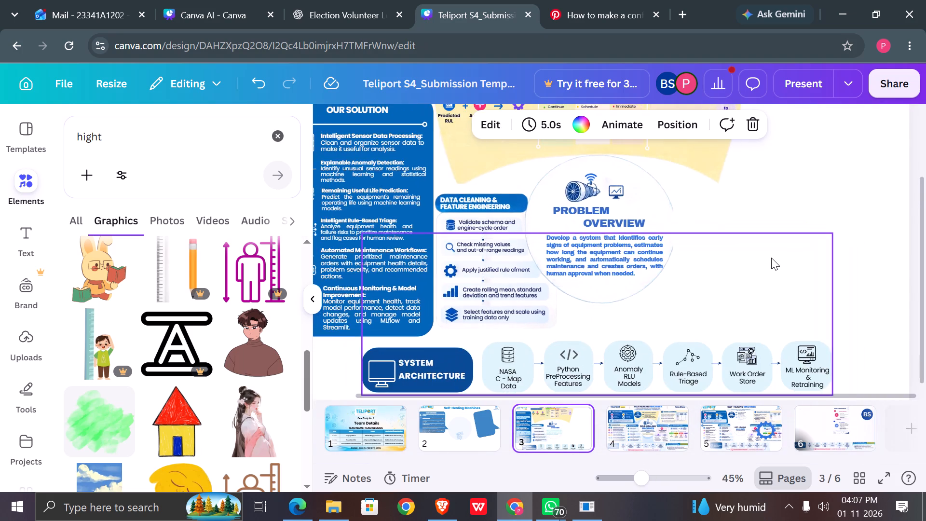
click(795, 234)
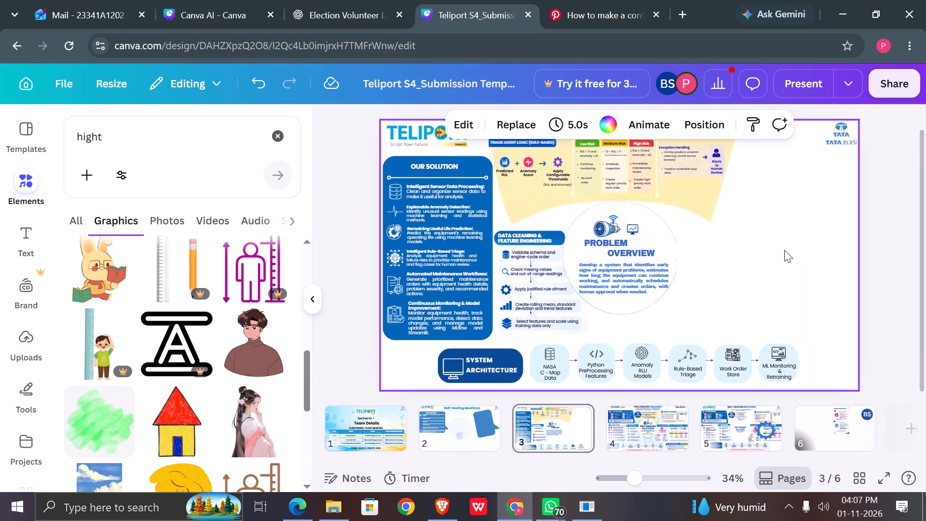
key(ctrl+v)
drag(640, 174, 706, 193)
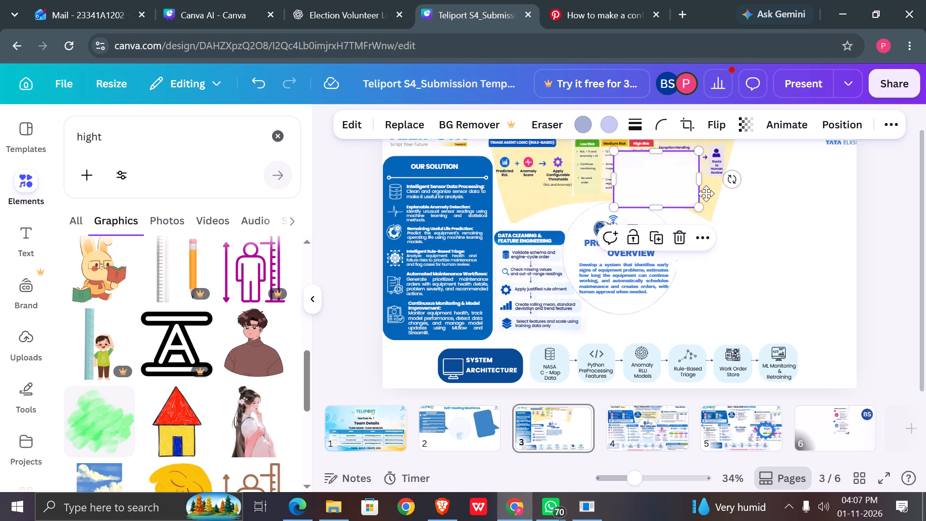
drag(706, 193, 776, 226)
click(811, 172)
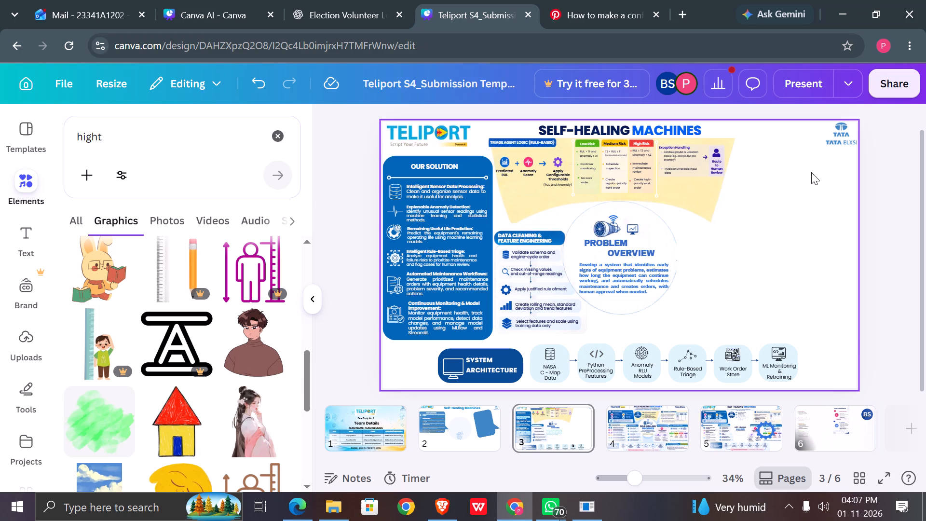
Return to page 6 and move the Modal Selection group farther from the Evaluation Plan section, towards the slide's right side.
click(810, 433)
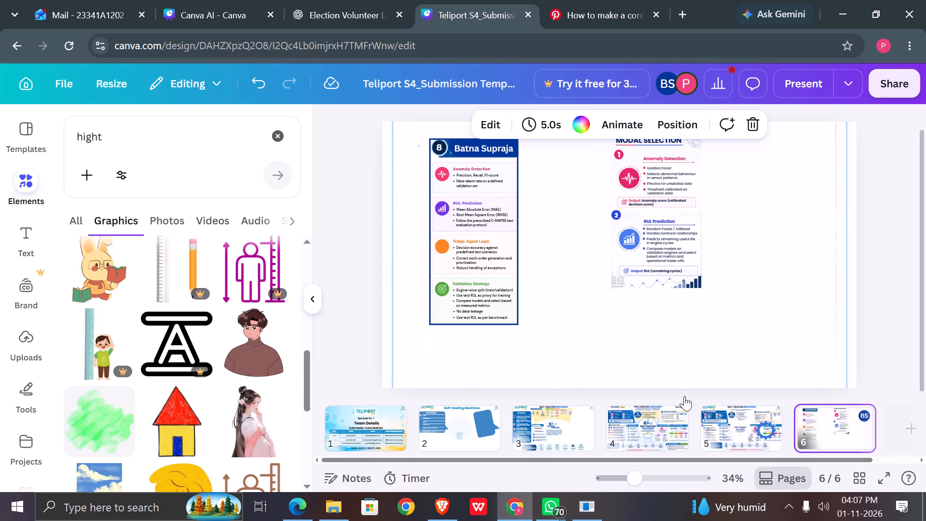
drag(627, 230, 723, 265)
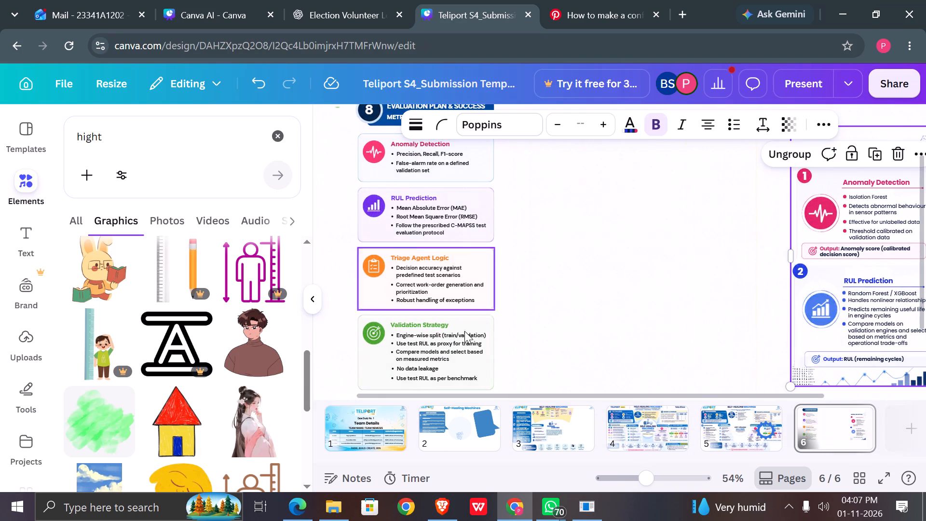
Switch to Brave, play the suggested Dagabaaz Re Dabangg 2 song on YouTube, and browse its mix playlist.
click(449, 512)
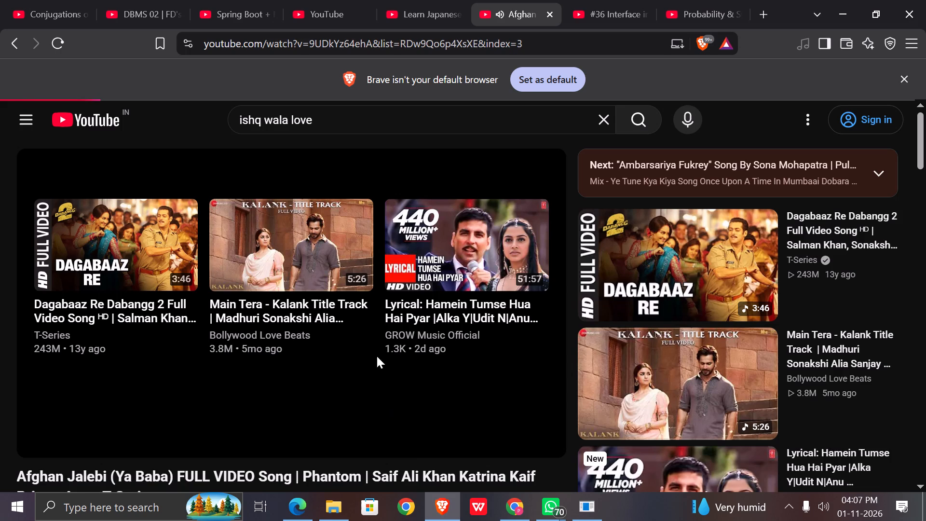
click(644, 275)
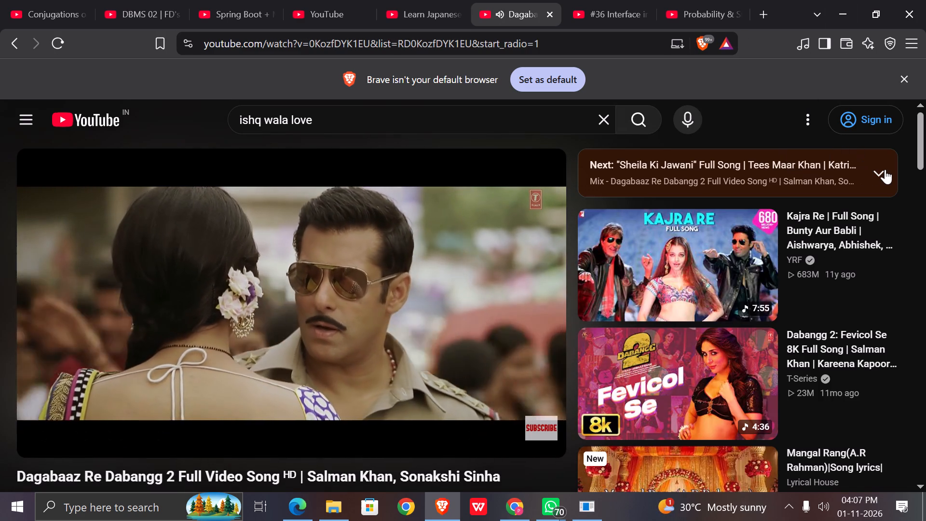
click(885, 169)
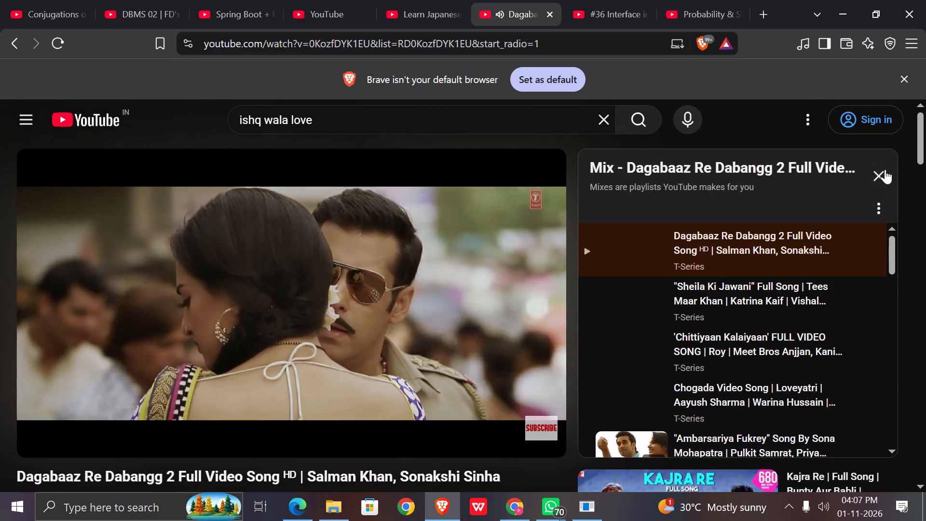
scroll(750, 315, up, 2)
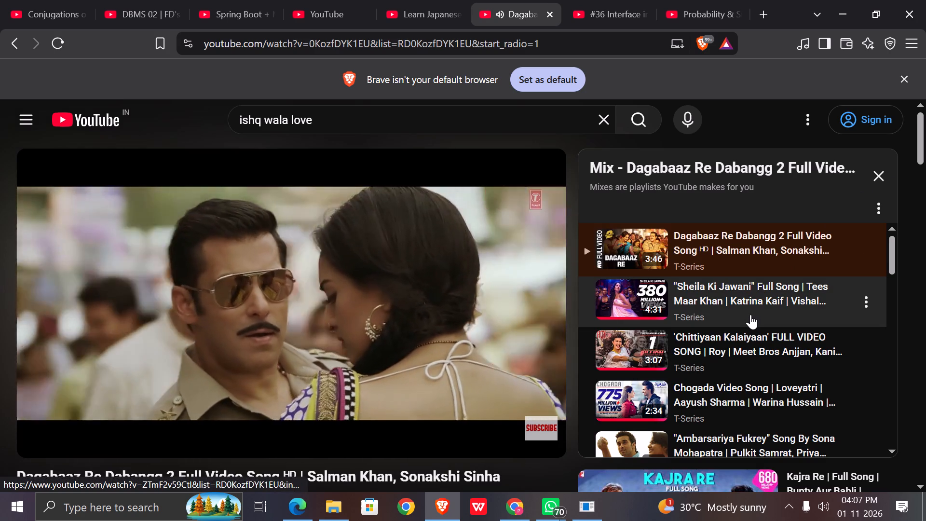
scroll(750, 315, right, 2)
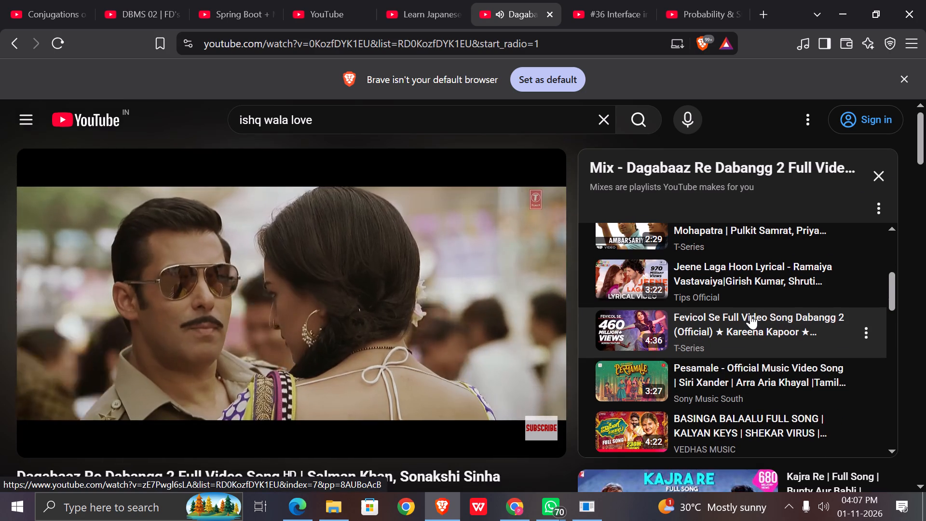
scroll(750, 315, right, 1)
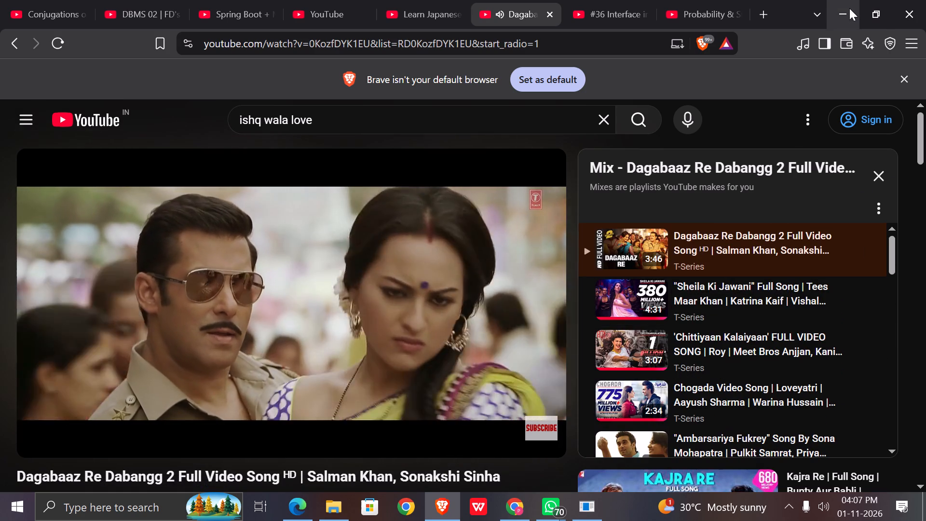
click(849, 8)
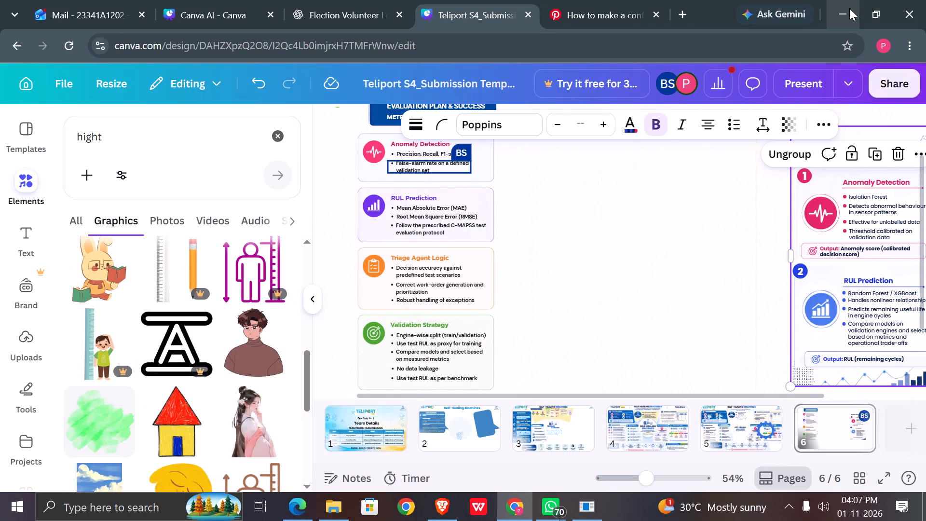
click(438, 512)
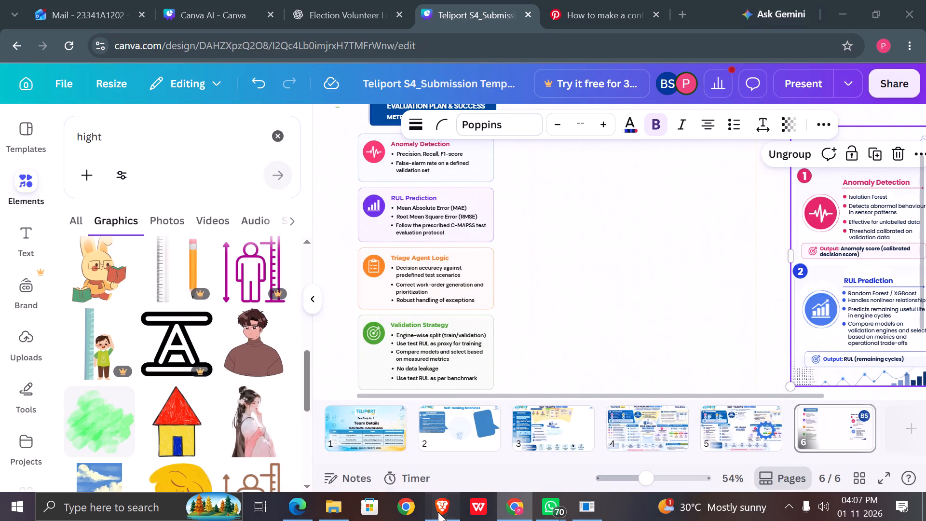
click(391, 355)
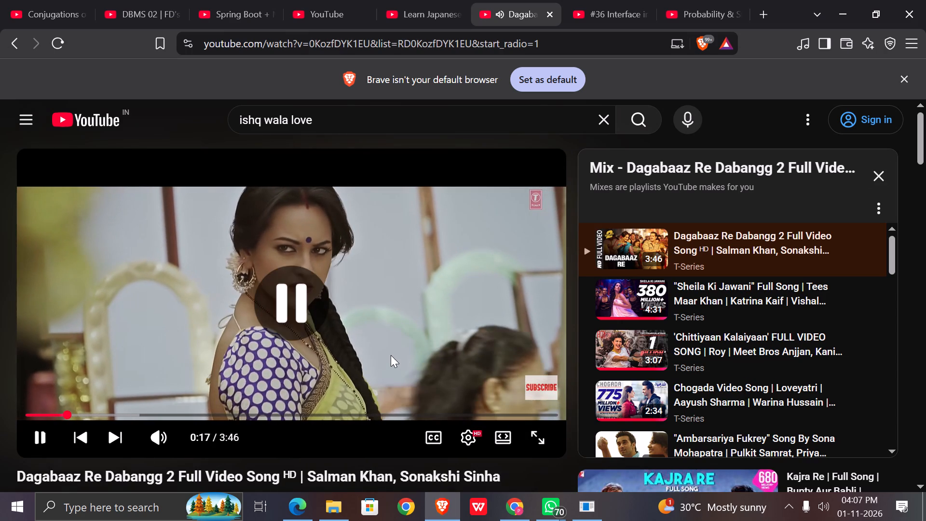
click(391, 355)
Switch back to Canva and move the Modal Selection group from page 6 to page 3, placing it in the blank area beside the Problem Overview circle.
click(451, 504)
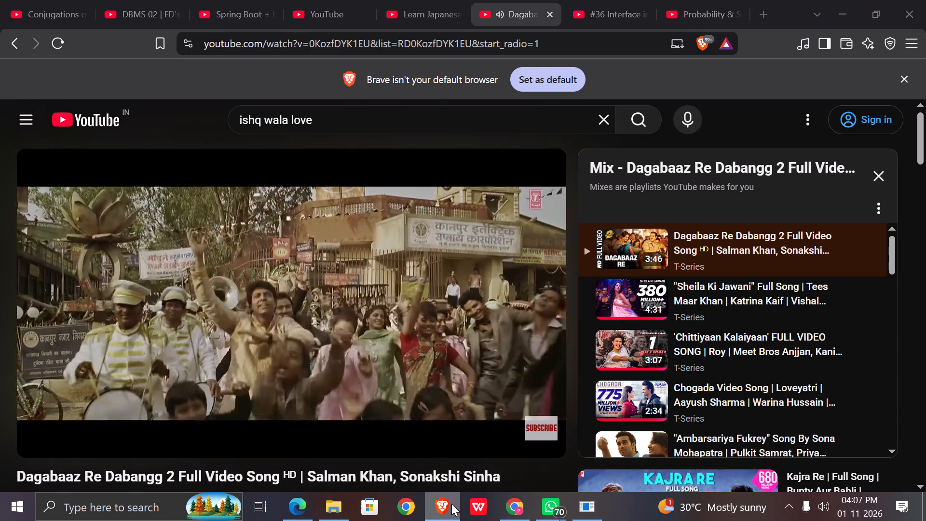
scroll(665, 308, left, 3)
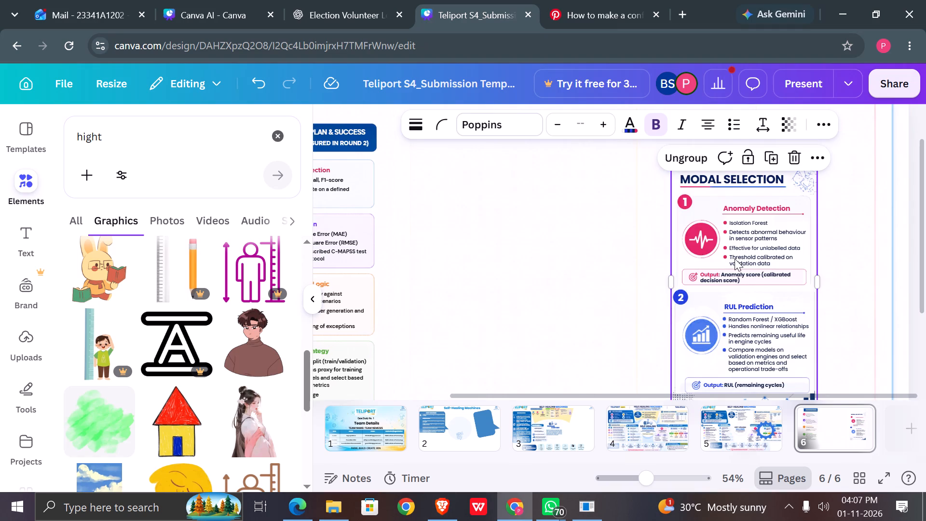
drag(735, 259, 561, 428)
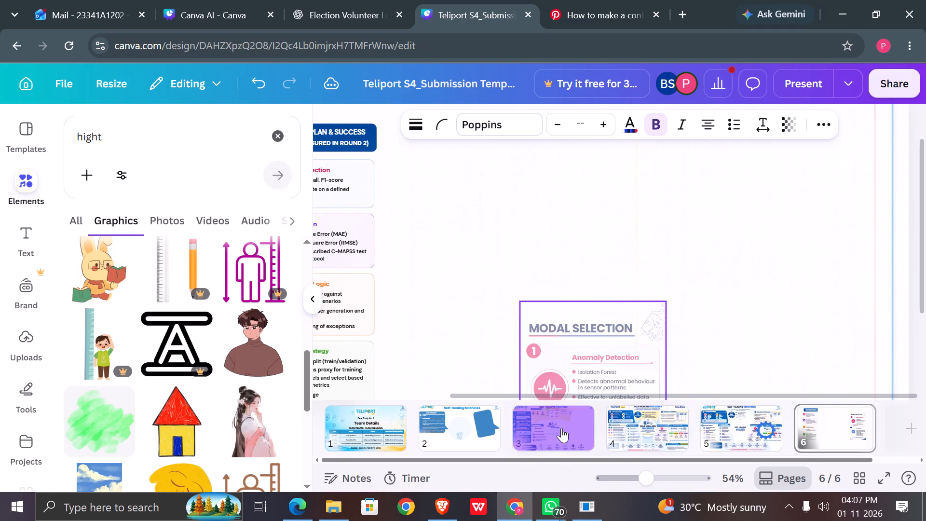
drag(561, 428, 551, 425)
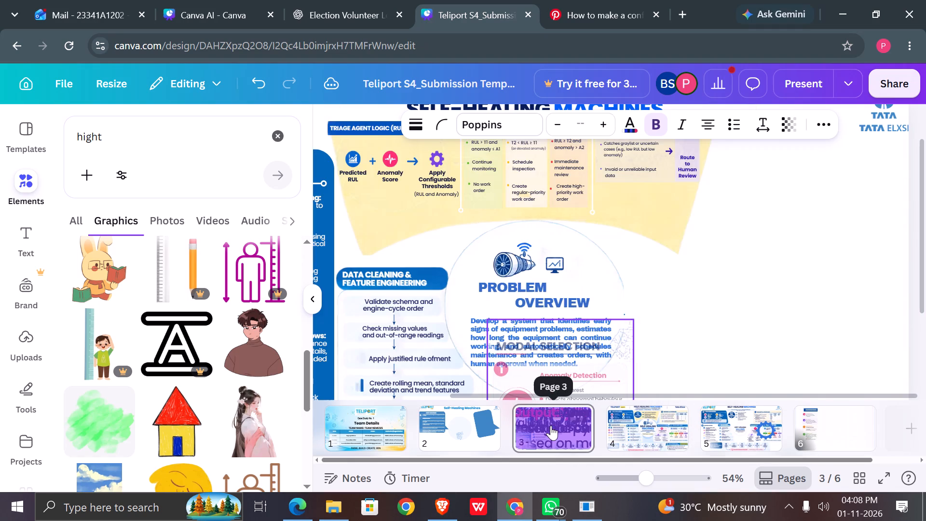
scroll(757, 247, left, 2)
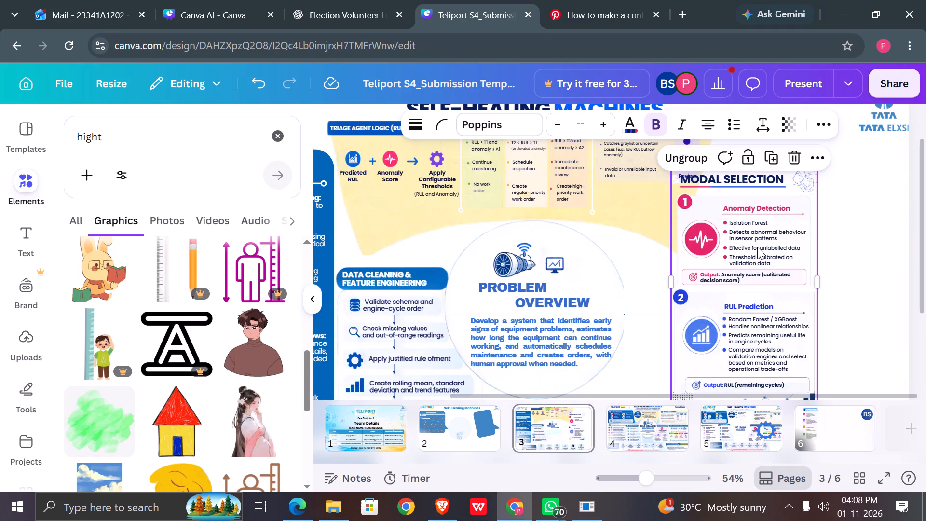
scroll(757, 247, left, 2)
drag(743, 299, 823, 240)
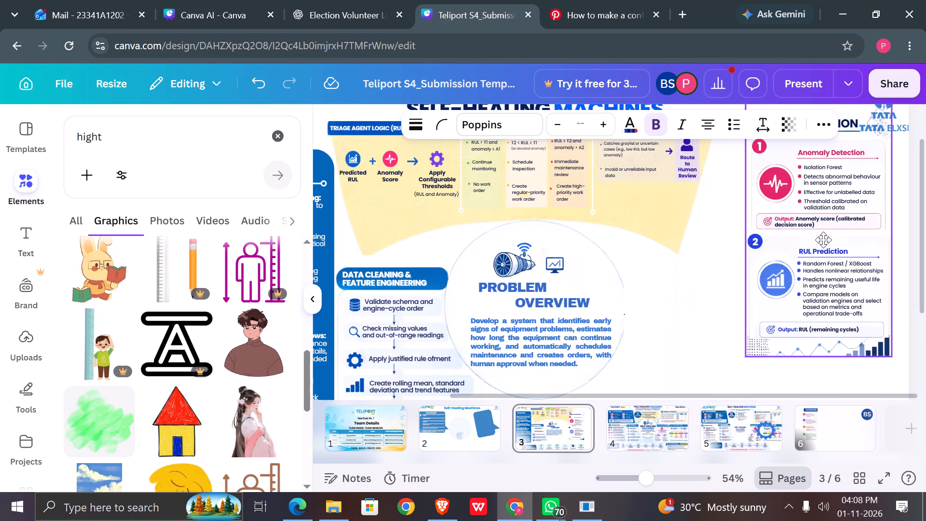
drag(823, 240, 798, 275)
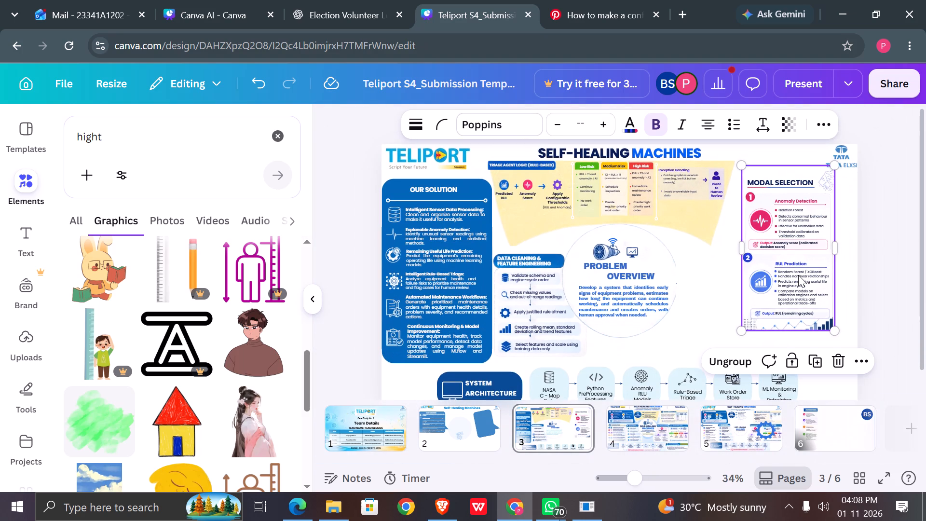
drag(780, 280, 763, 311)
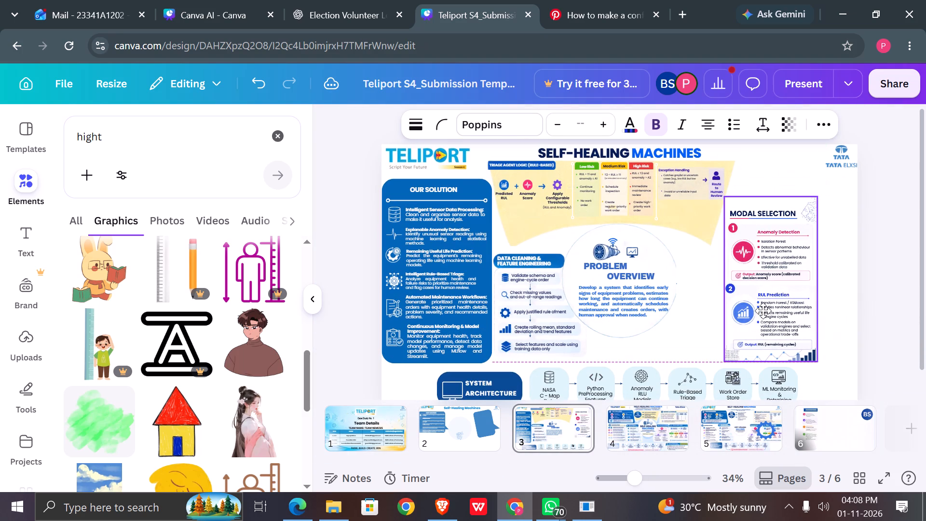
drag(763, 311, 791, 312)
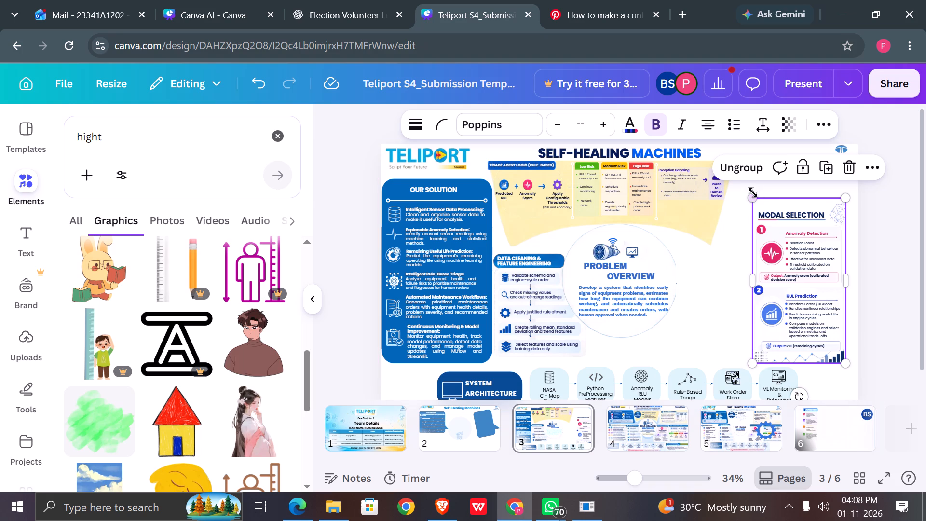
Enlarge the Modal Selection group and widen it to the slide's edge, at about 484 wide by 782 high.
drag(752, 196, 734, 172)
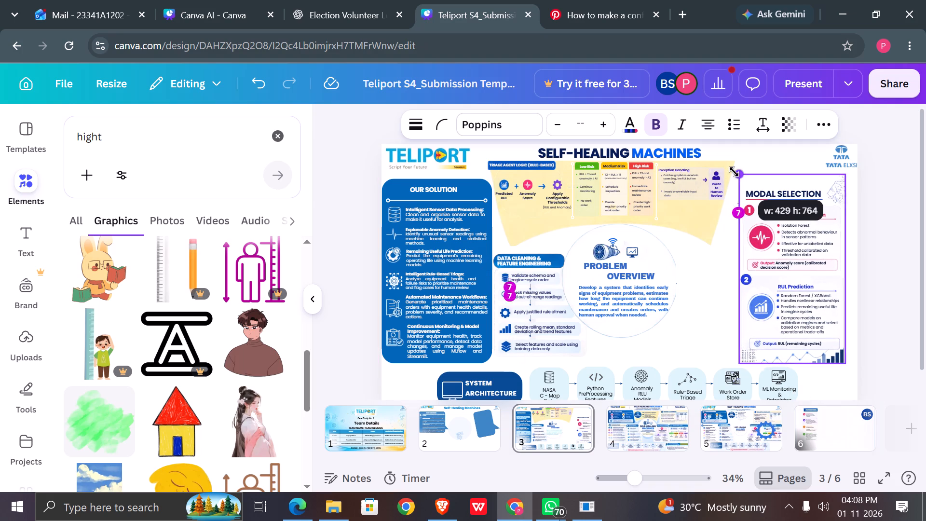
drag(734, 172, 733, 169)
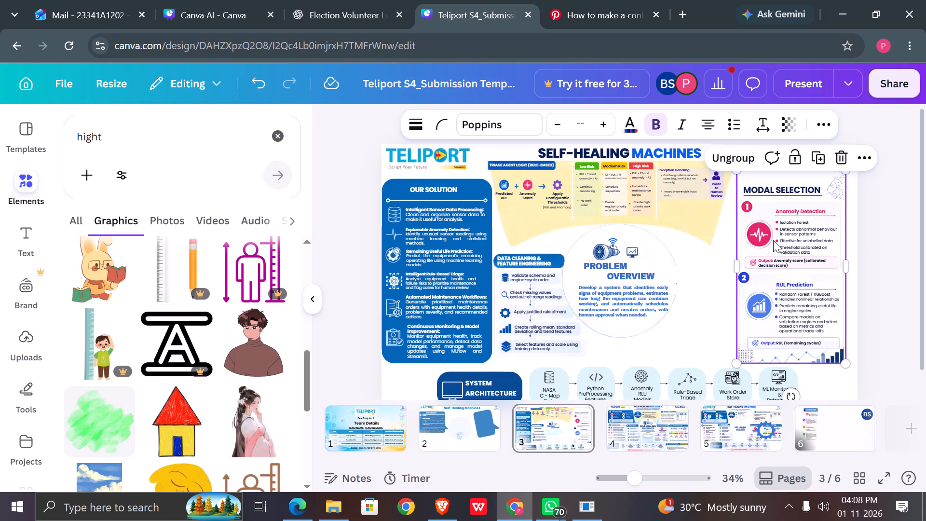
click(774, 240)
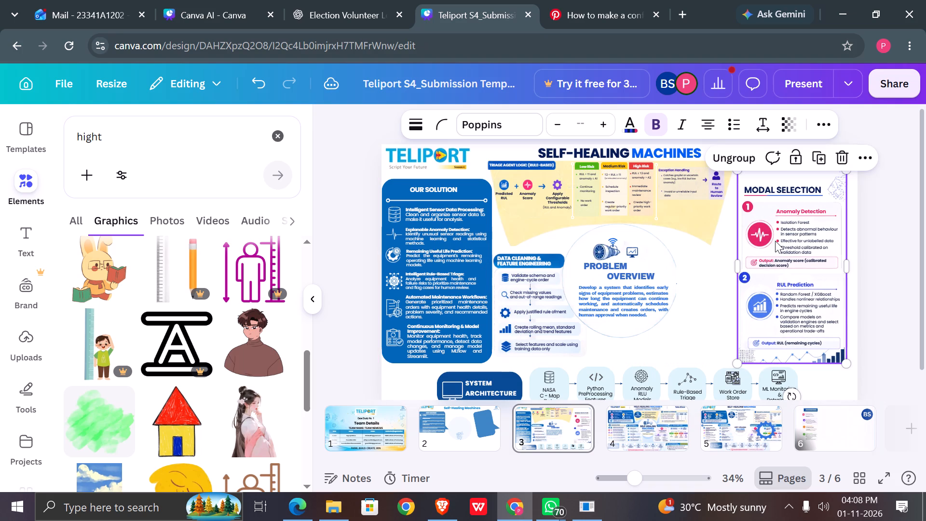
drag(848, 265, 863, 266)
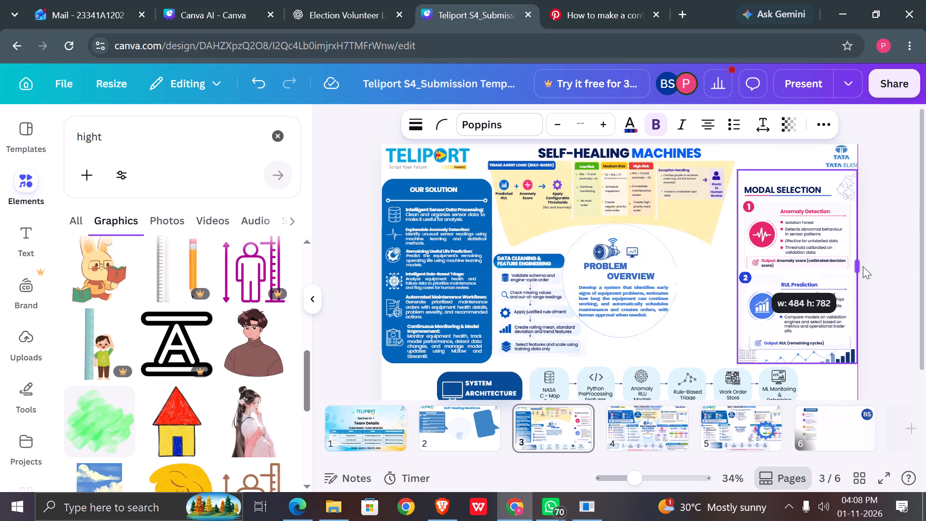
drag(863, 266, 861, 268)
click(740, 271)
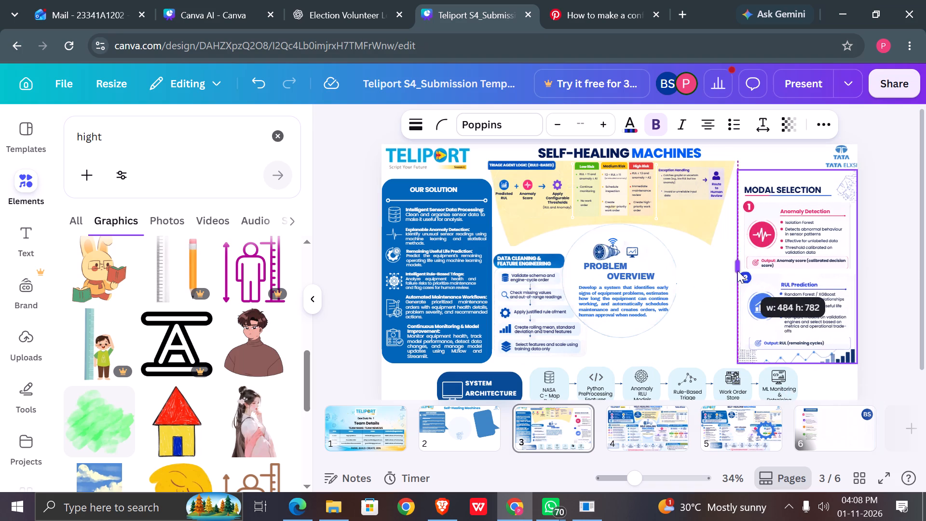
Delete the line chart, bar chart and dotted pattern graphics at the bottom of the Modal Selection group.
click(795, 361)
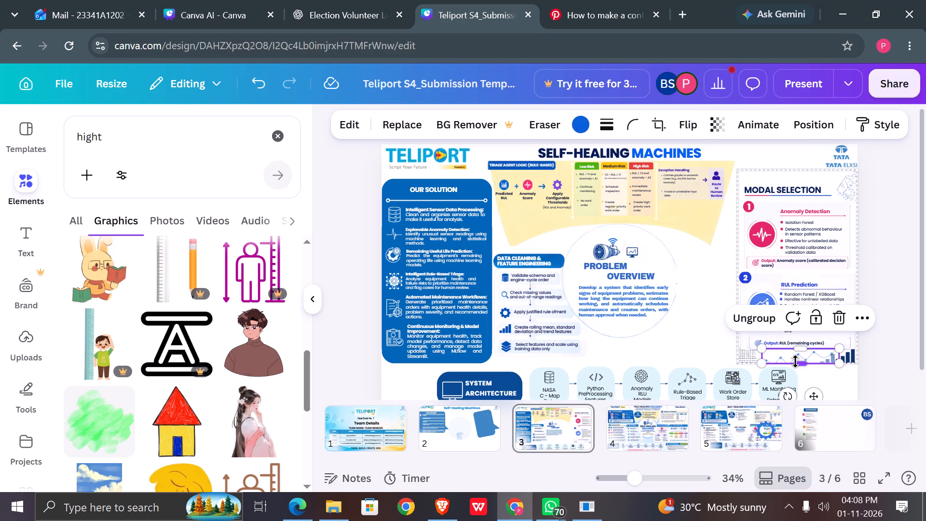
click(836, 320)
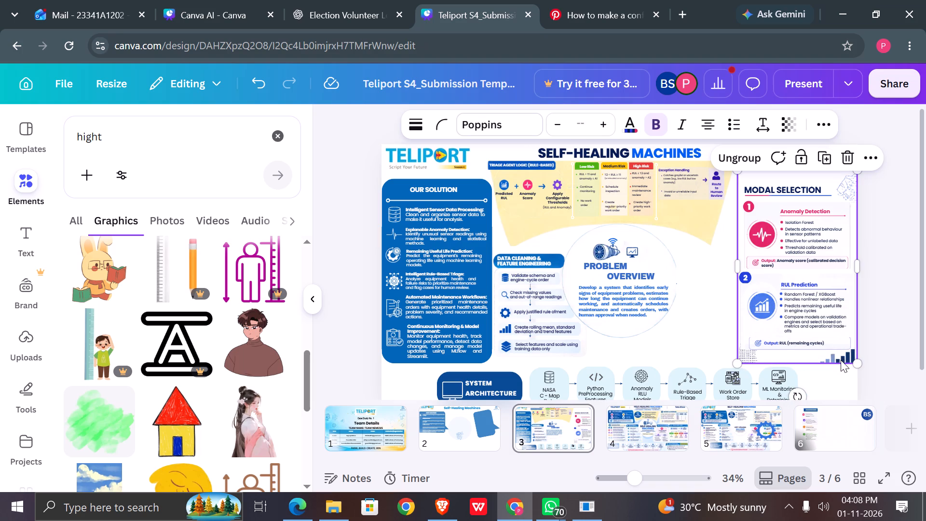
click(841, 360)
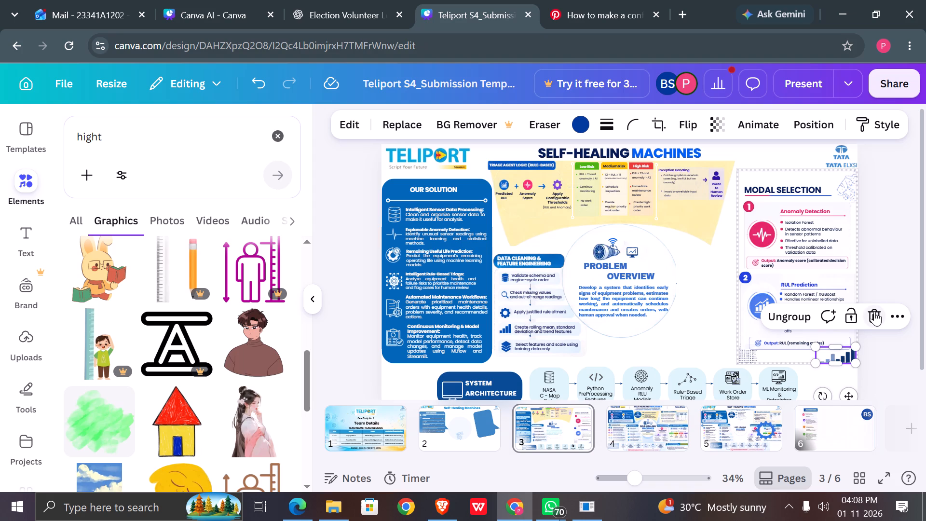
click(874, 312)
click(745, 356)
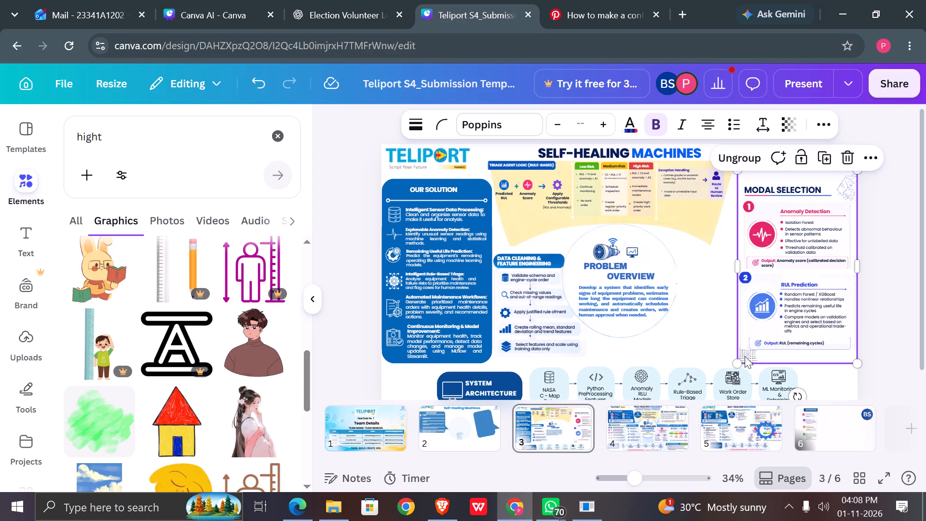
click(785, 308)
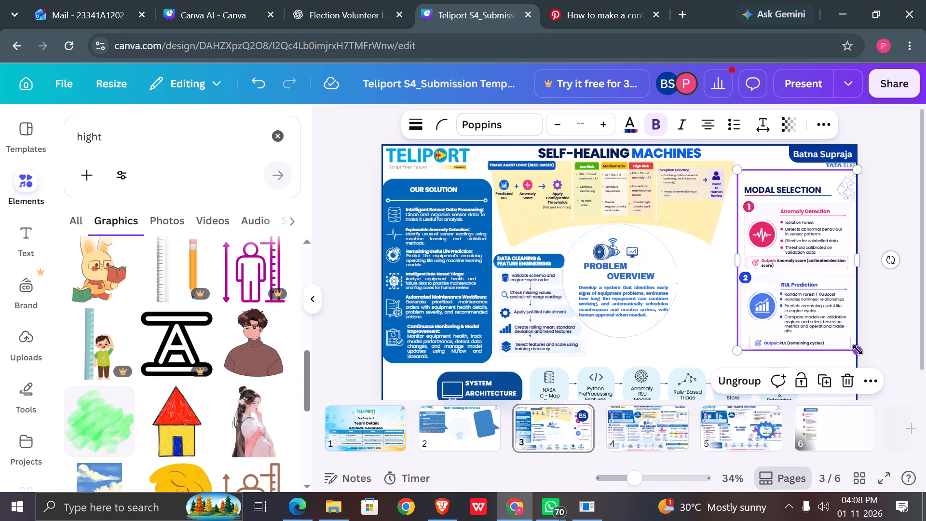
Shift the Modal Selection group slightly down and enlarge it to fill the space between the Tata Elxsi logo and the System Architecture row.
drag(799, 283, 795, 292)
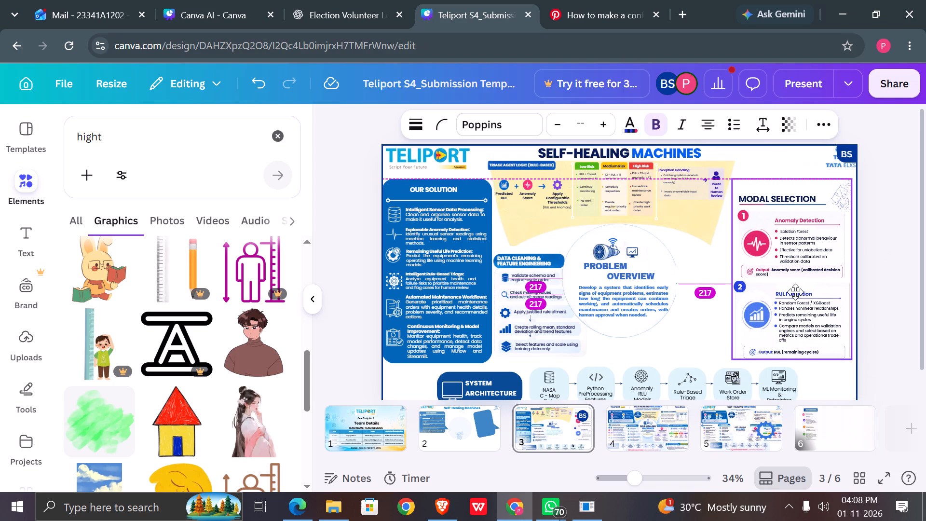
drag(795, 292, 797, 295)
drag(739, 185, 735, 179)
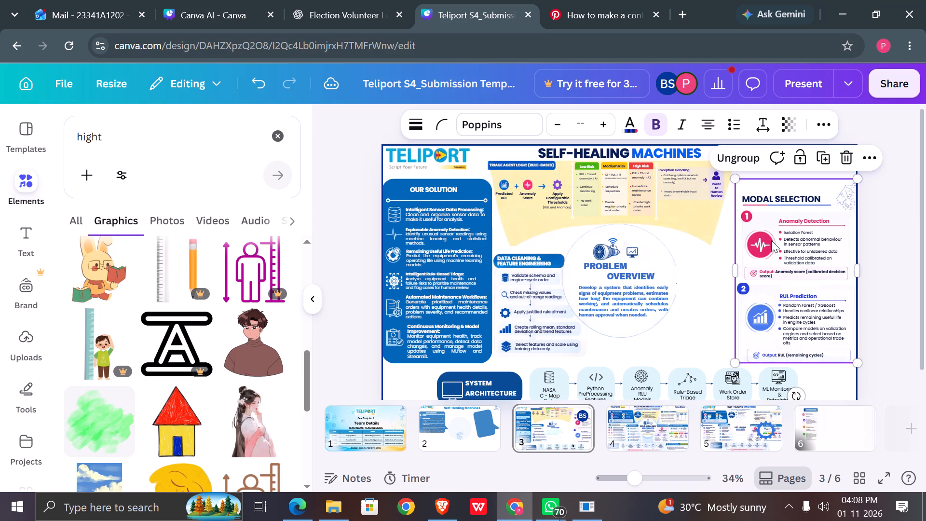
click(771, 241)
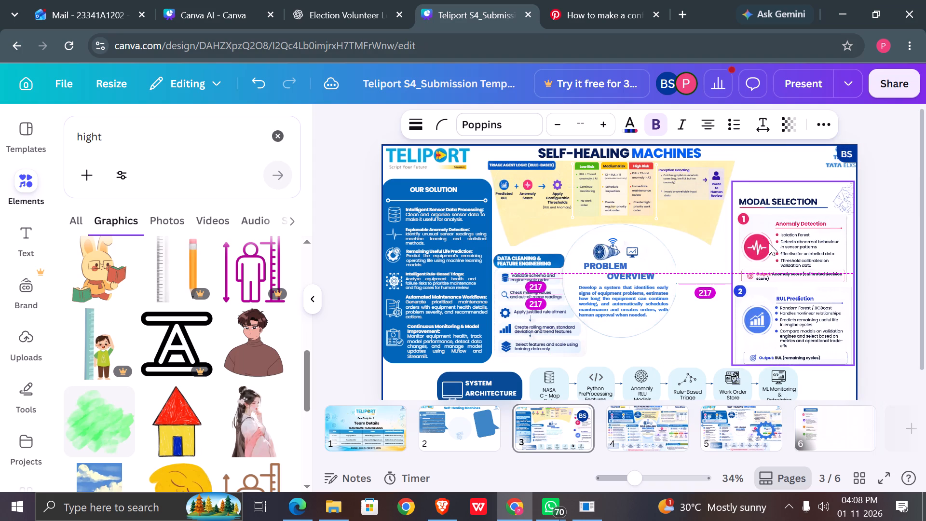
click(782, 267)
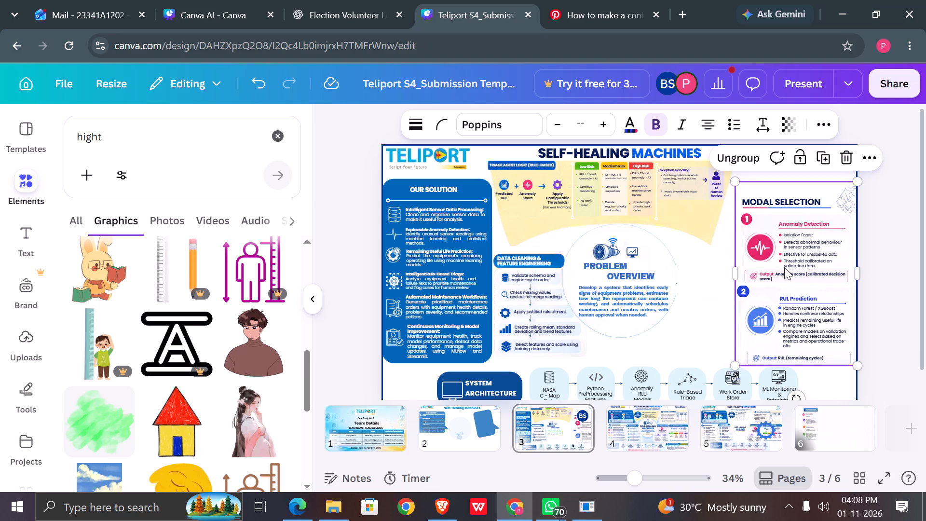
click(879, 327)
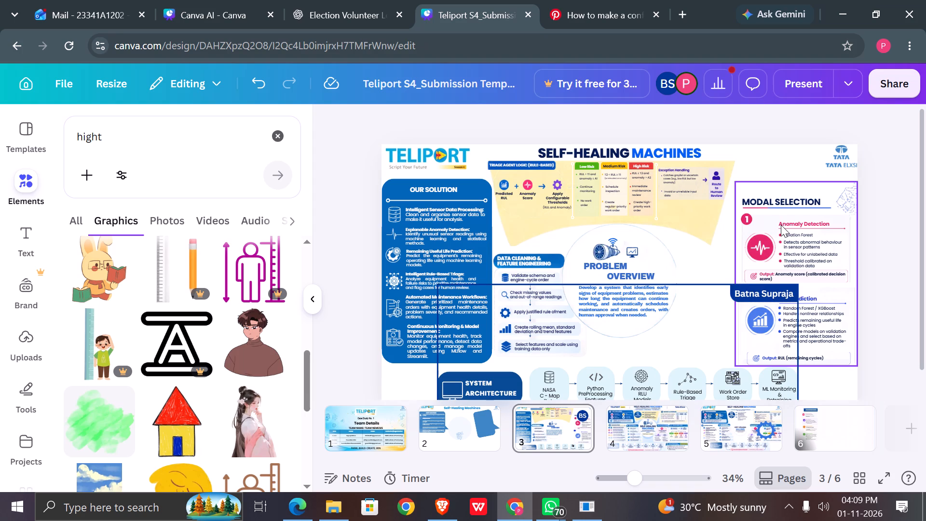
Switch to Brave, collapse the mix playlist on YouTube and browse the suggested videos.
click(451, 510)
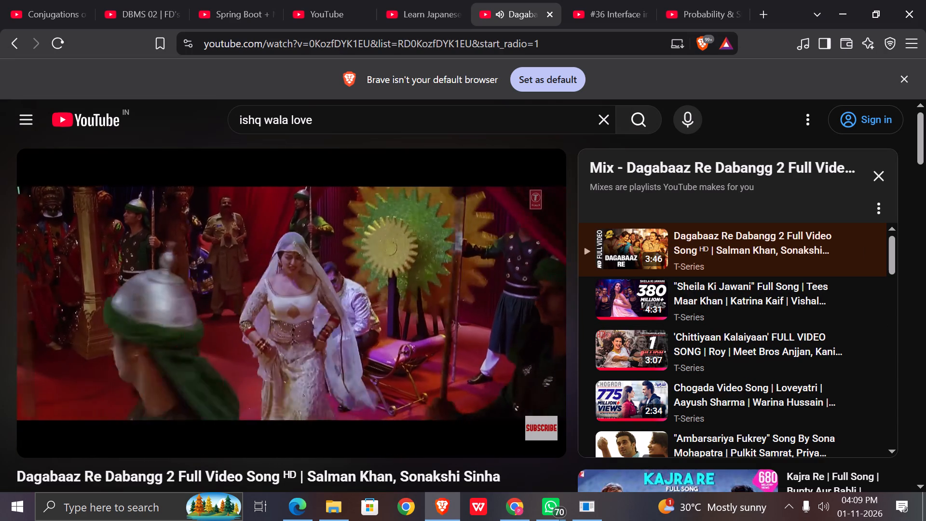
click(876, 167)
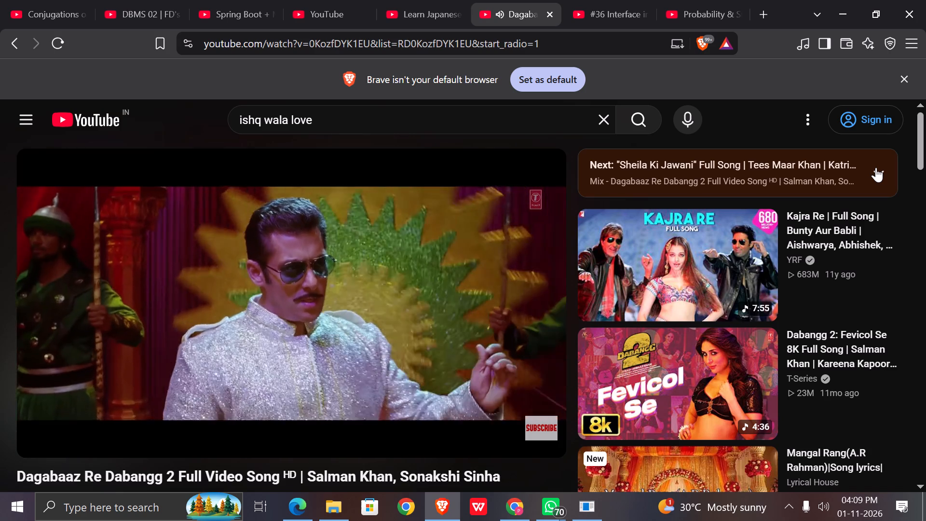
scroll(773, 328, down, 2)
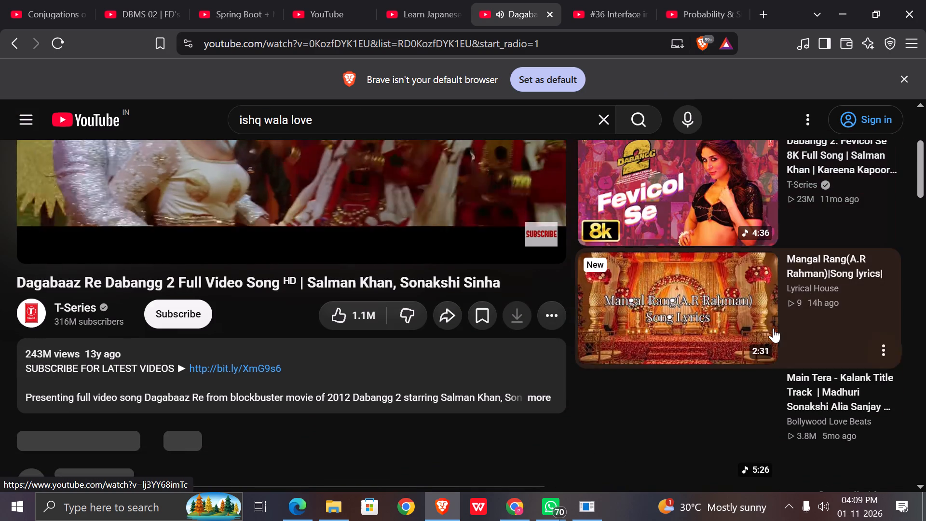
scroll(773, 328, down, 4)
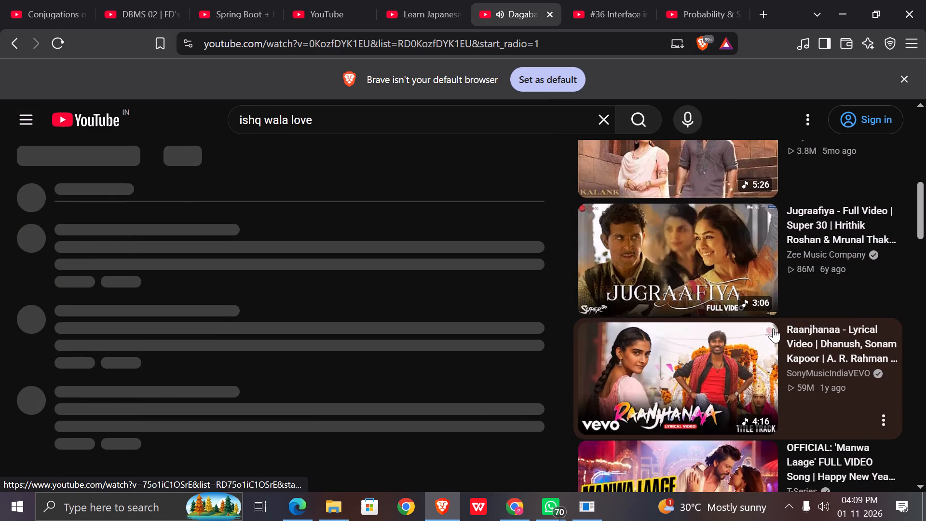
scroll(773, 328, down, 2)
scroll(773, 328, up, 1)
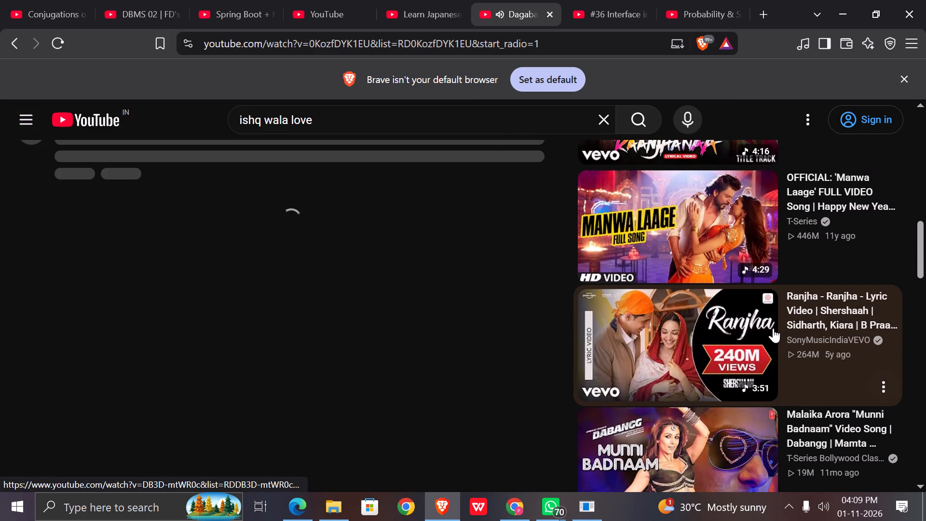
scroll(773, 328, up, 4)
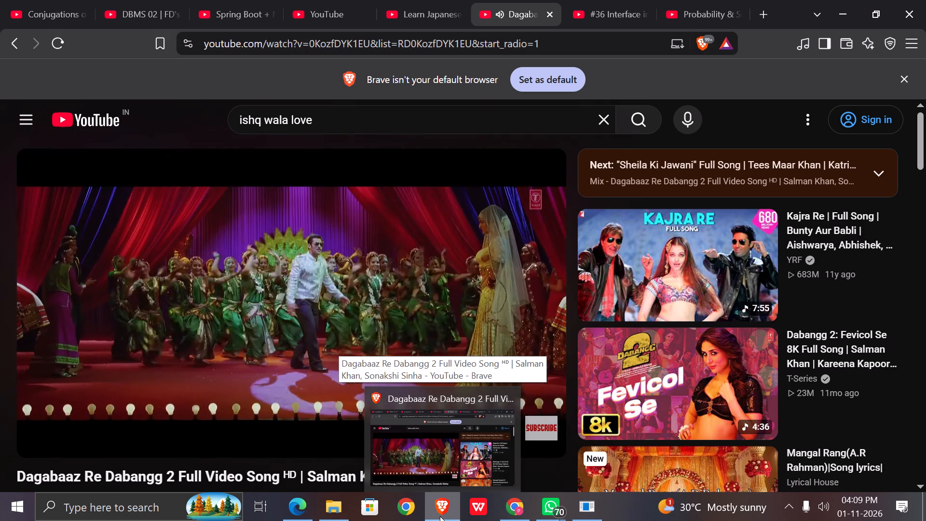
Pause the Dagabaaz Re Dabangg 2 song in Brave.
click(440, 516)
click(440, 516)
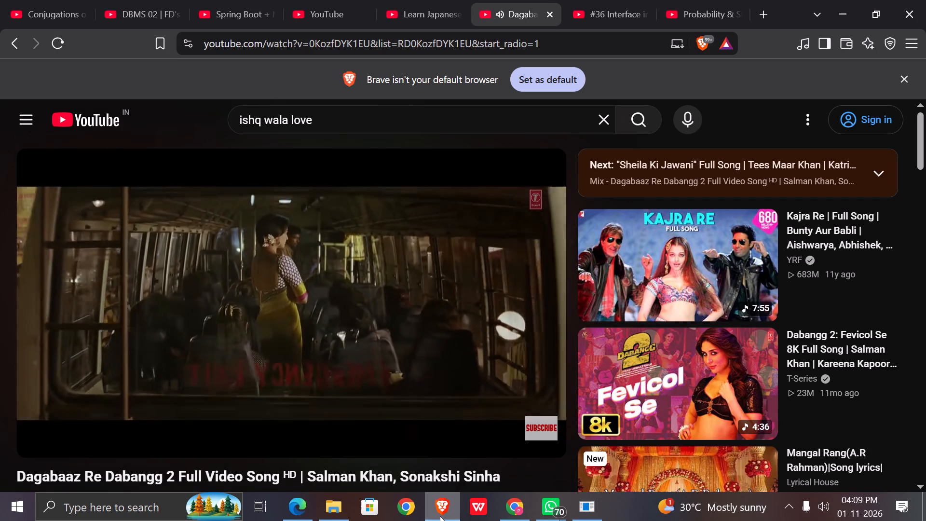
key(space)
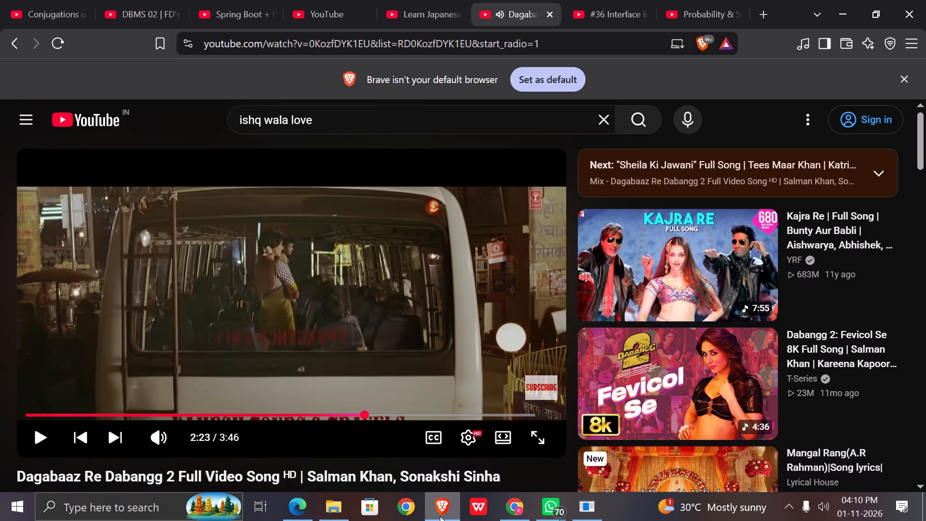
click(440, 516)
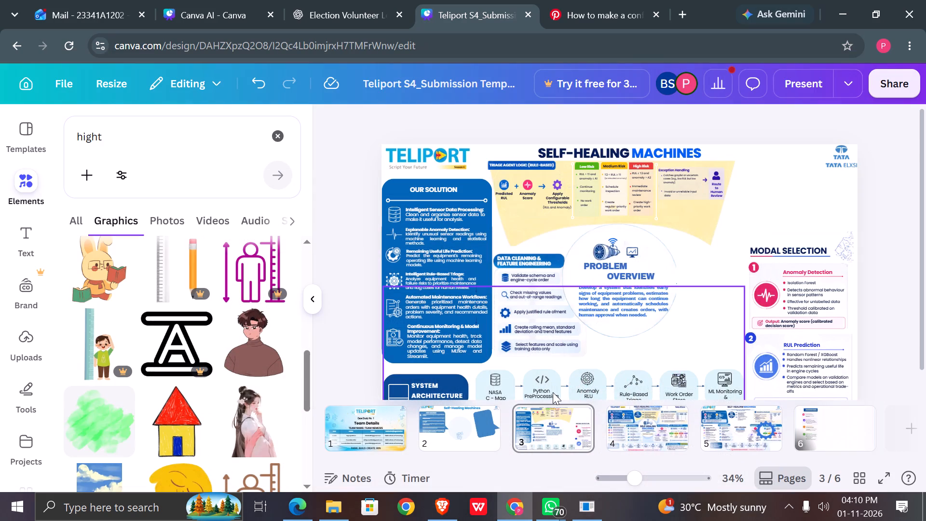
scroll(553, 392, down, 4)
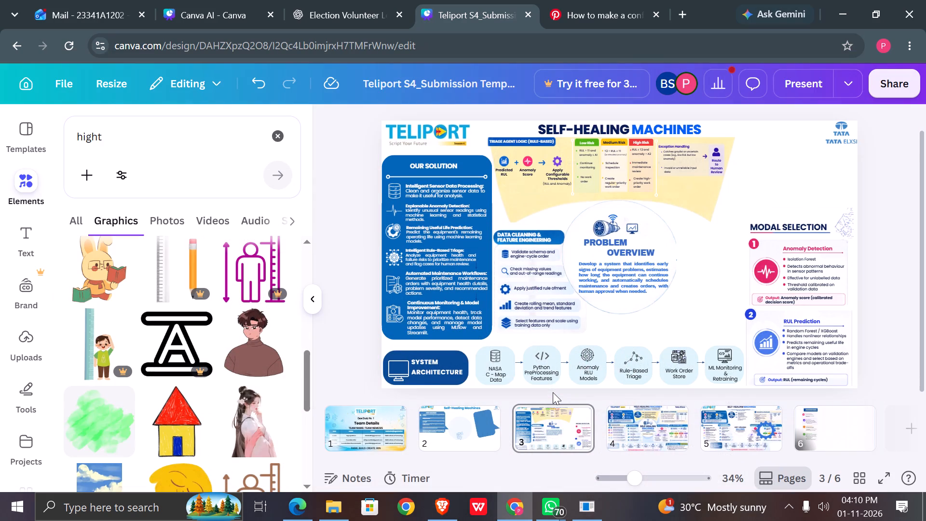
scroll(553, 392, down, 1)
Switch to Brave and resume the Dagabaaz Re Dabangg 2 song.
click(442, 503)
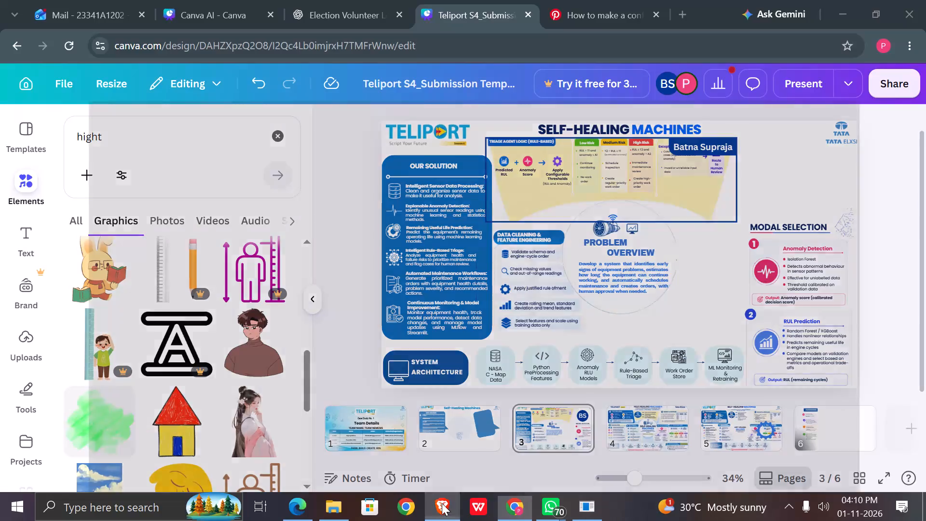
click(391, 276)
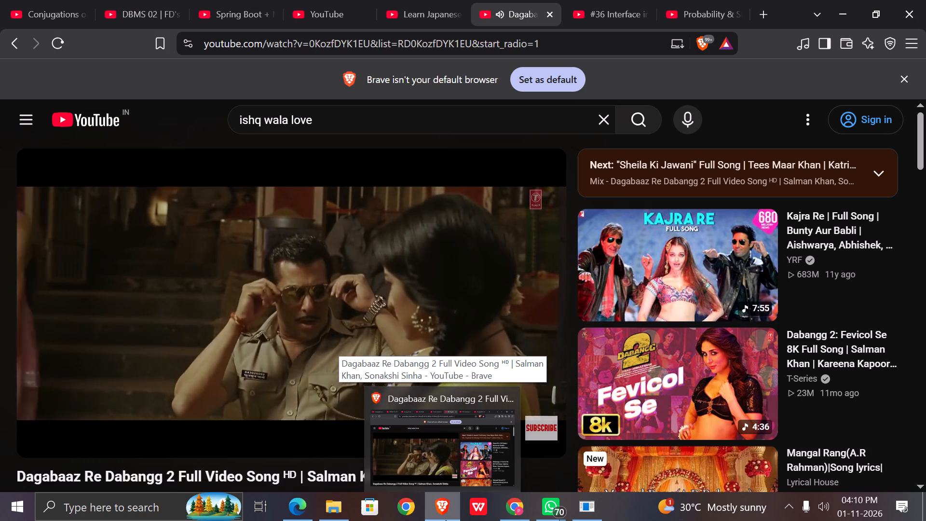
Return to Canva, clear the "hight" search in the elements library and open the Shapes category.
click(446, 520)
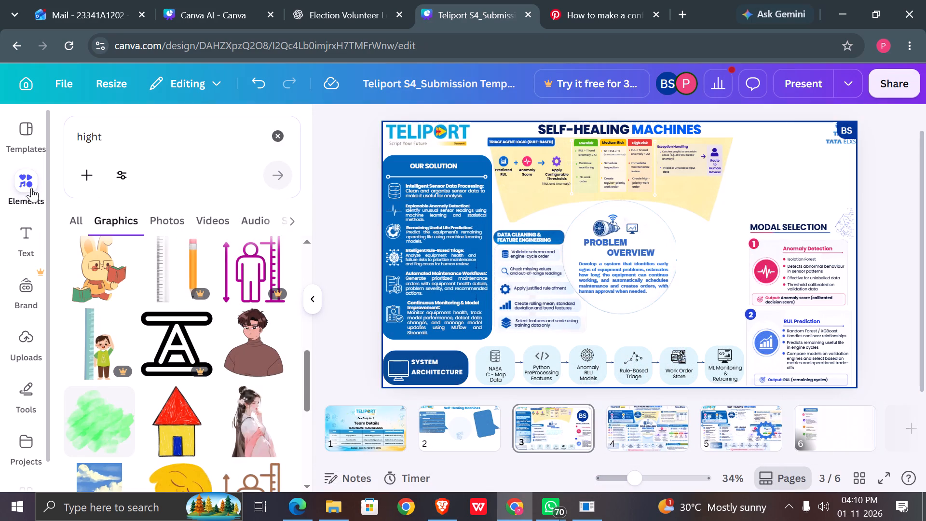
click(287, 137)
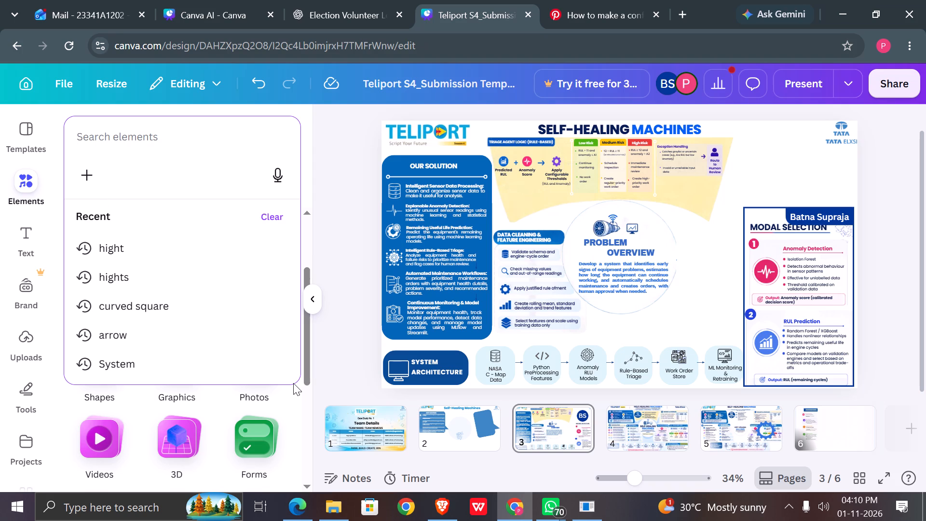
click(287, 396)
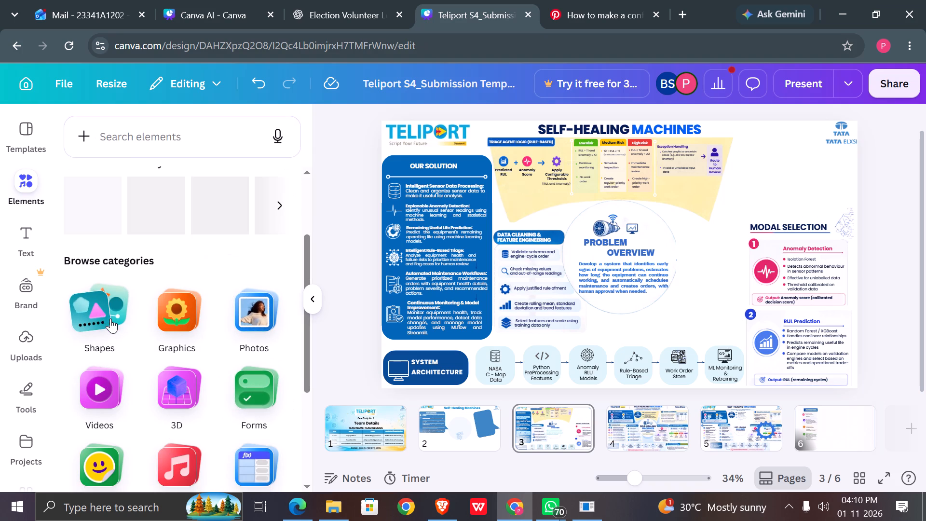
click(110, 318)
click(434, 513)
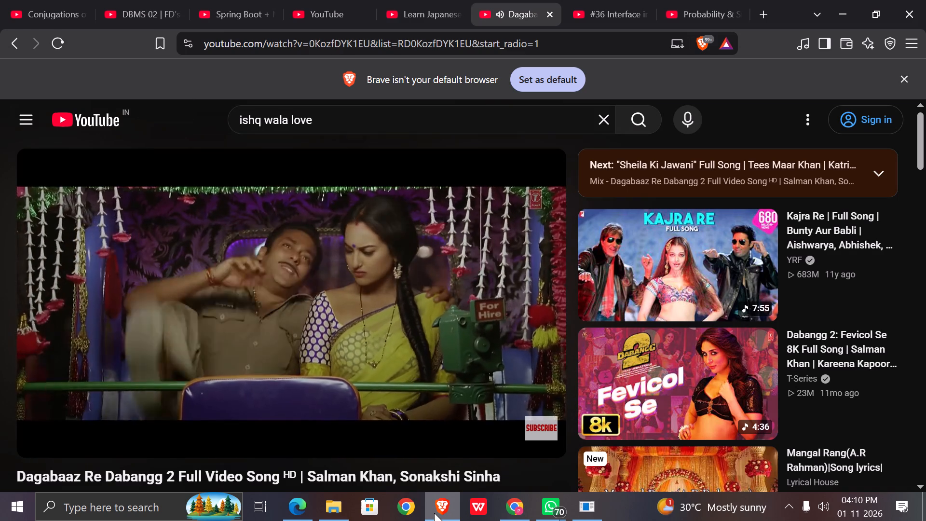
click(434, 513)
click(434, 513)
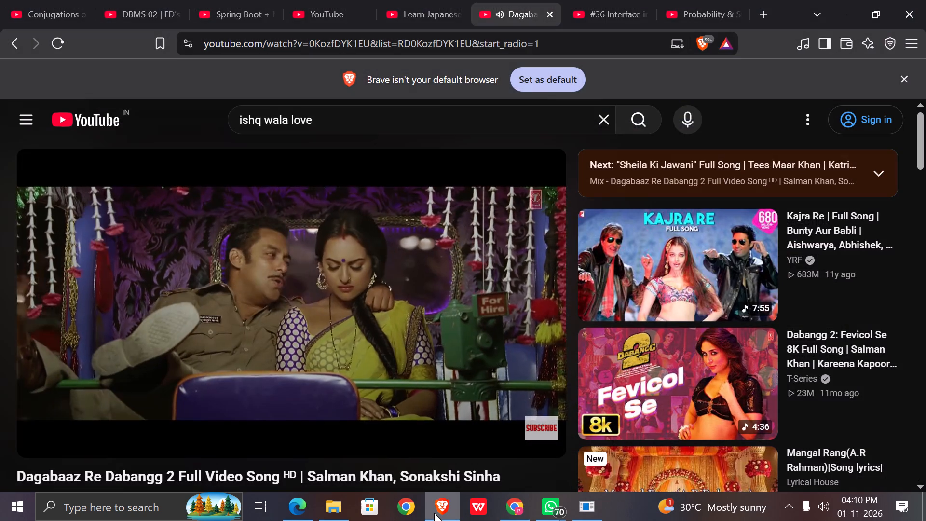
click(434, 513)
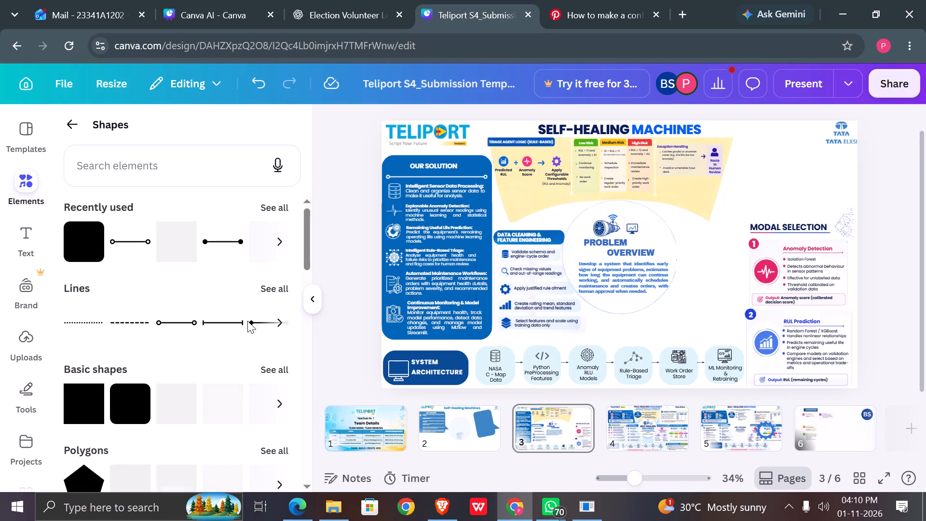
Add the recently used rounded square and stretch it over the Modal Selection group to the page's bottom and outer edges, about 812 high.
scroll(247, 321, down, 1)
scroll(247, 321, up, 1)
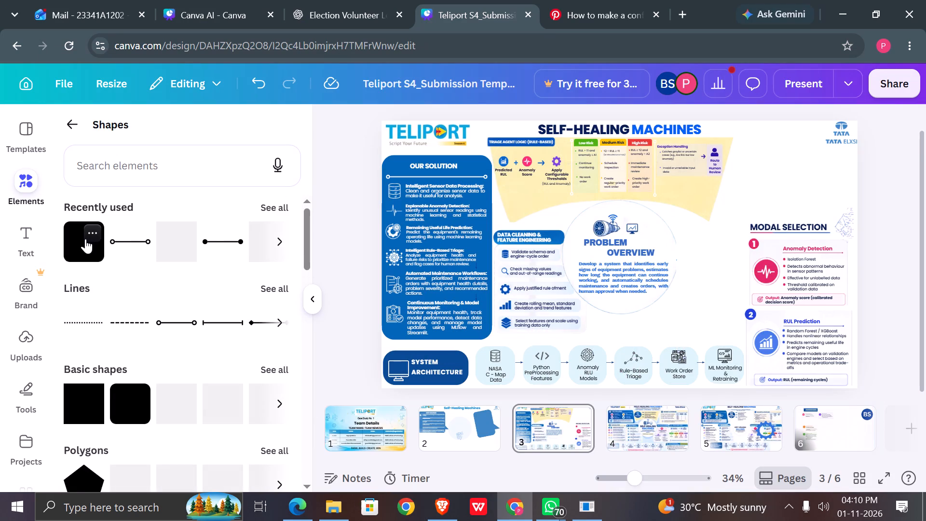
click(82, 241)
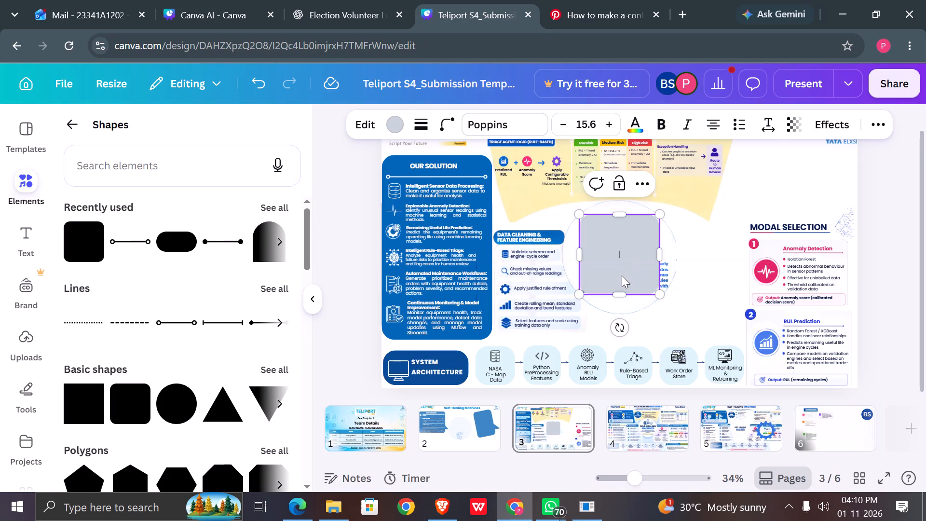
drag(622, 275, 785, 260)
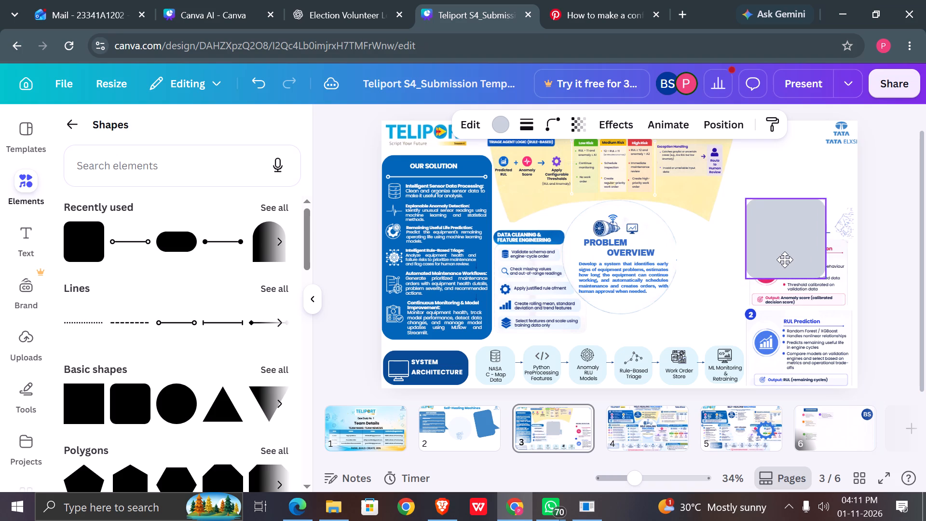
drag(785, 260, 780, 247)
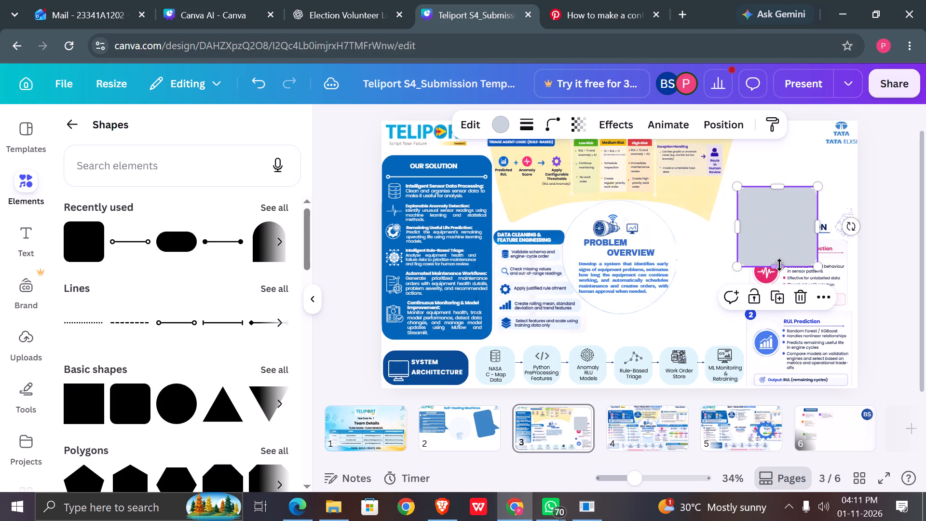
drag(779, 265, 804, 386)
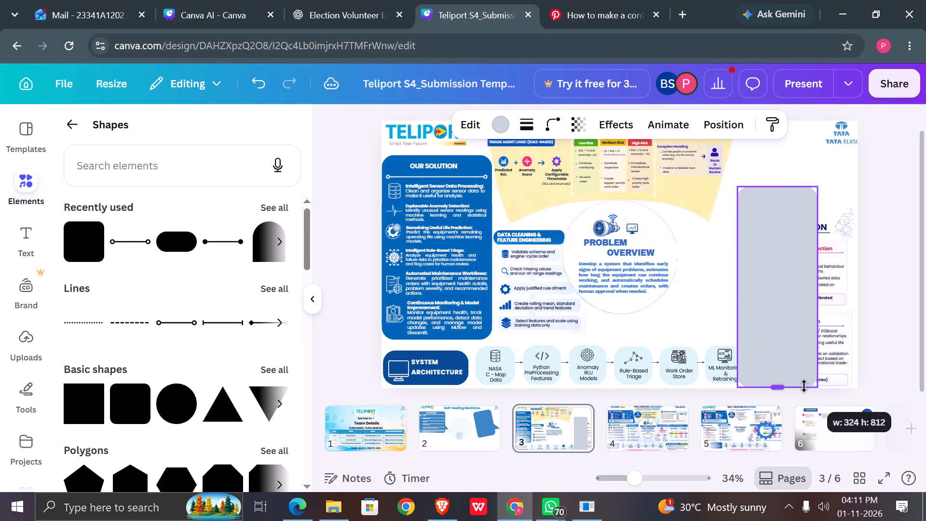
drag(804, 386, 804, 386)
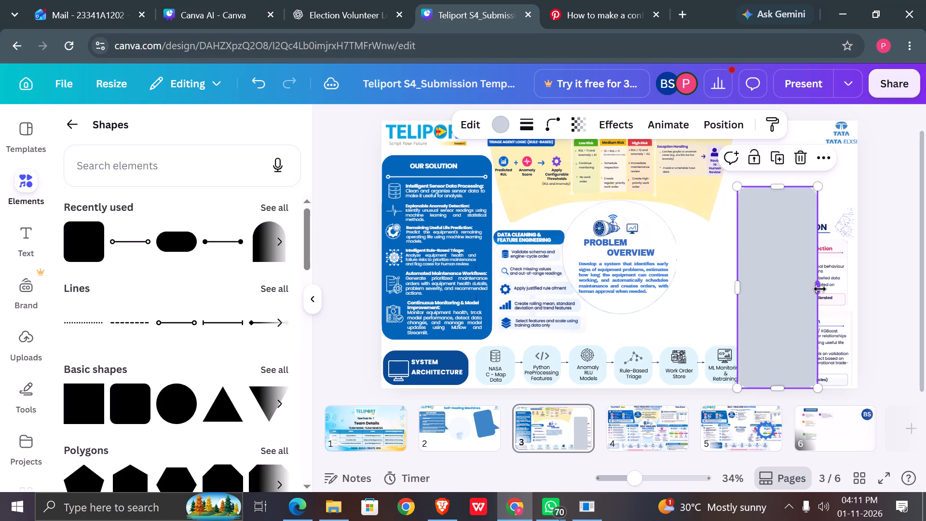
drag(820, 289, 863, 290)
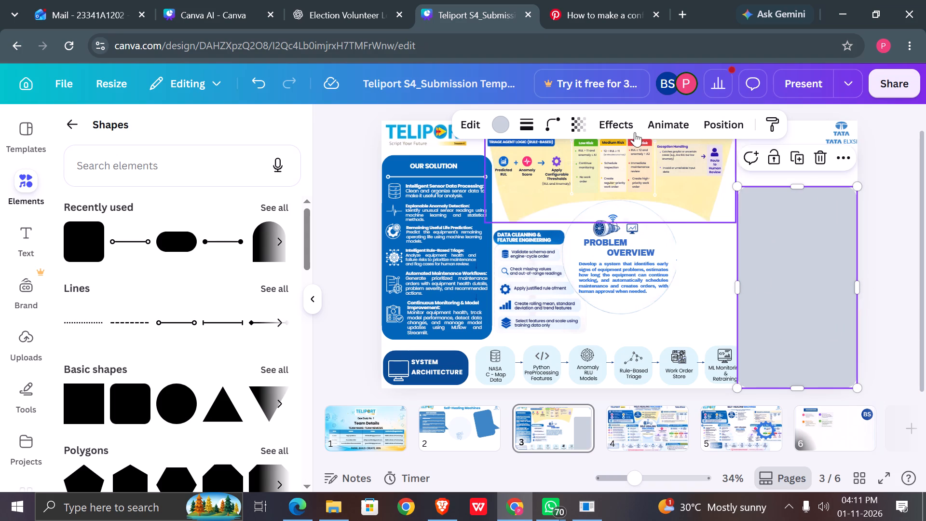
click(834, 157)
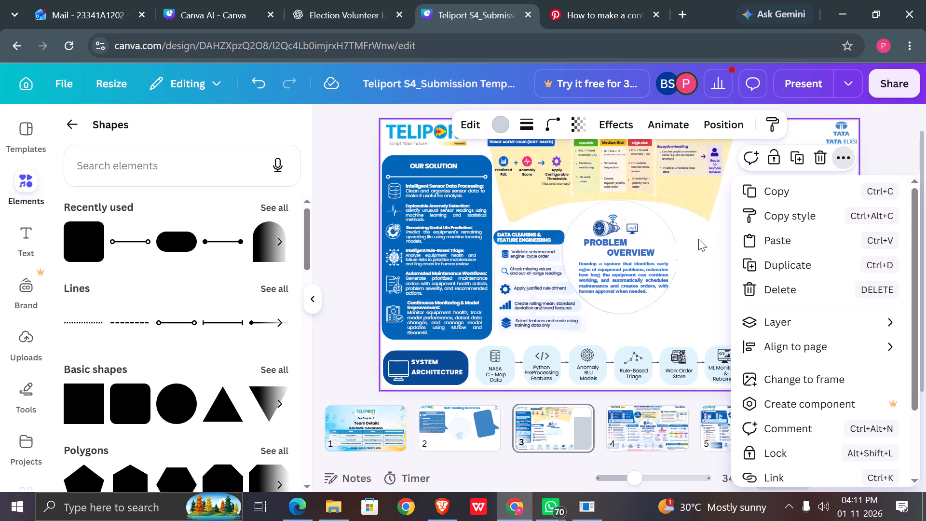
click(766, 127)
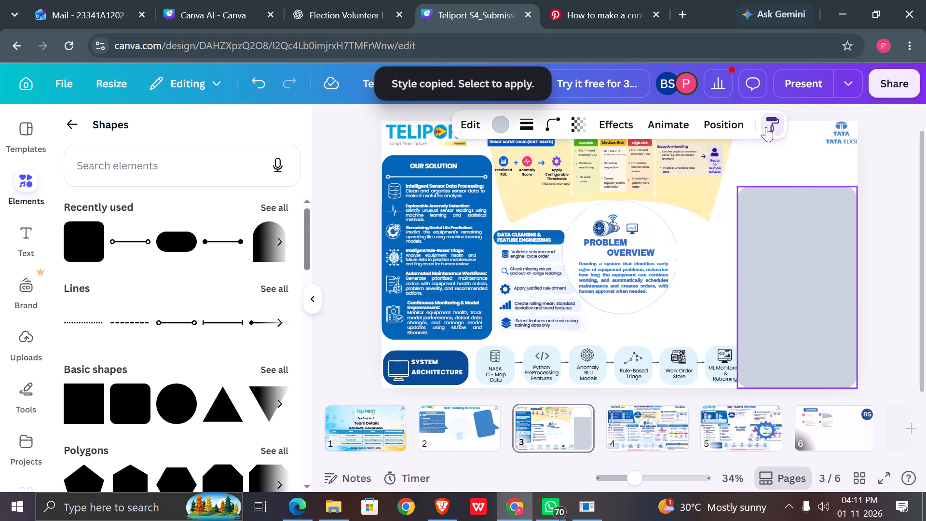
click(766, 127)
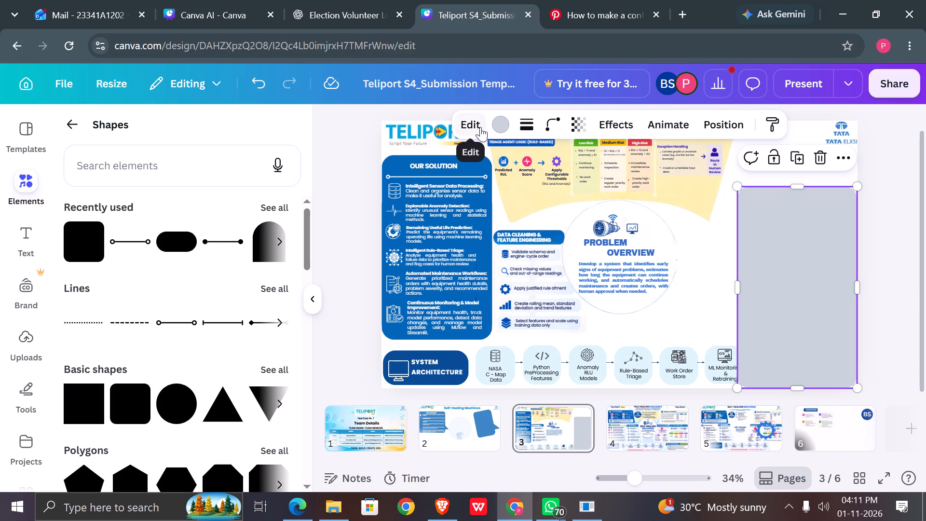
Send the grey rounded rectangle one layer backward, behind the Modal Selection group.
click(842, 159)
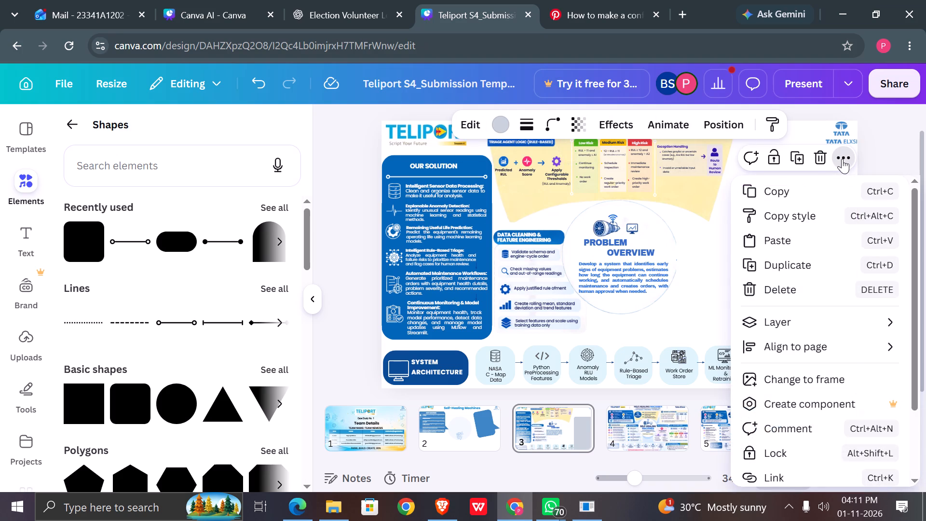
click(851, 346)
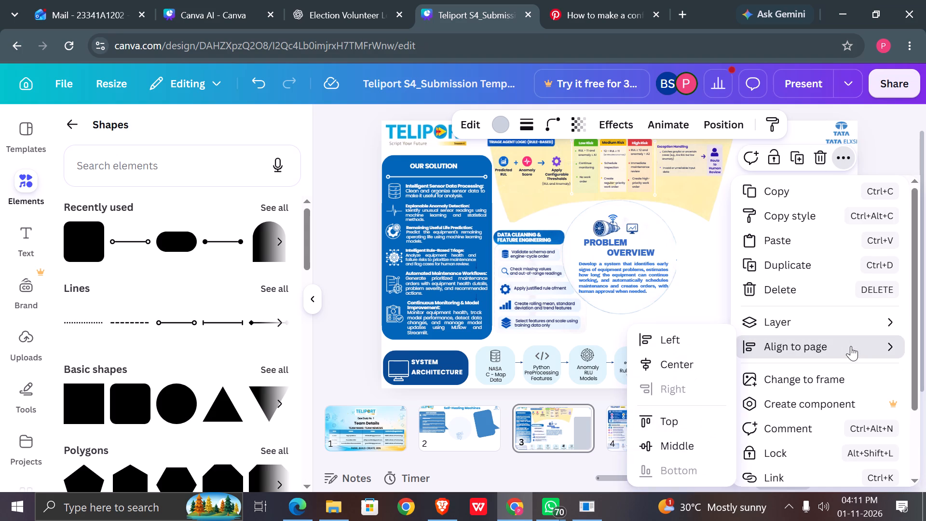
click(857, 326)
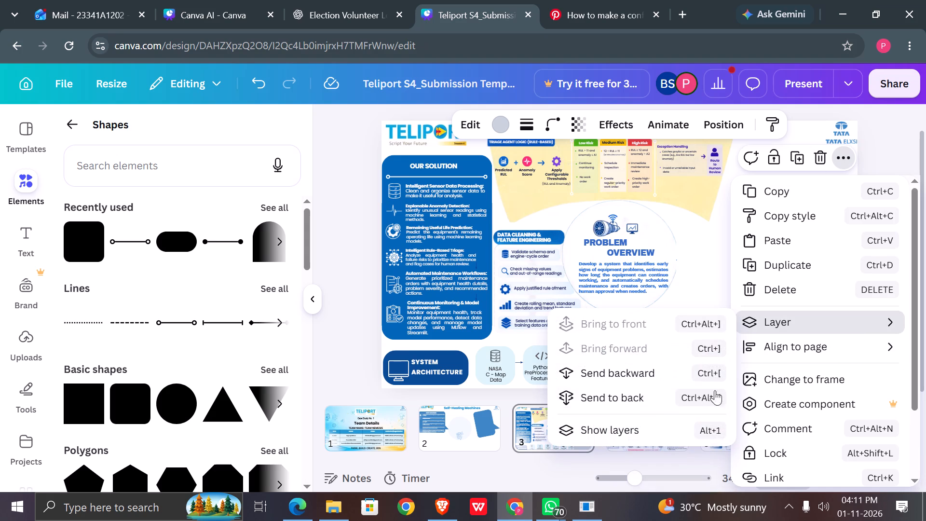
click(633, 373)
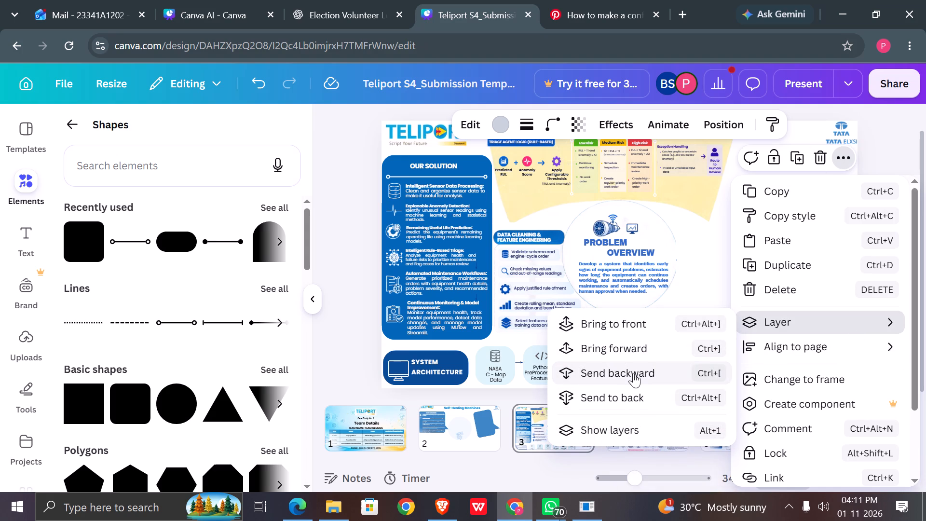
click(700, 277)
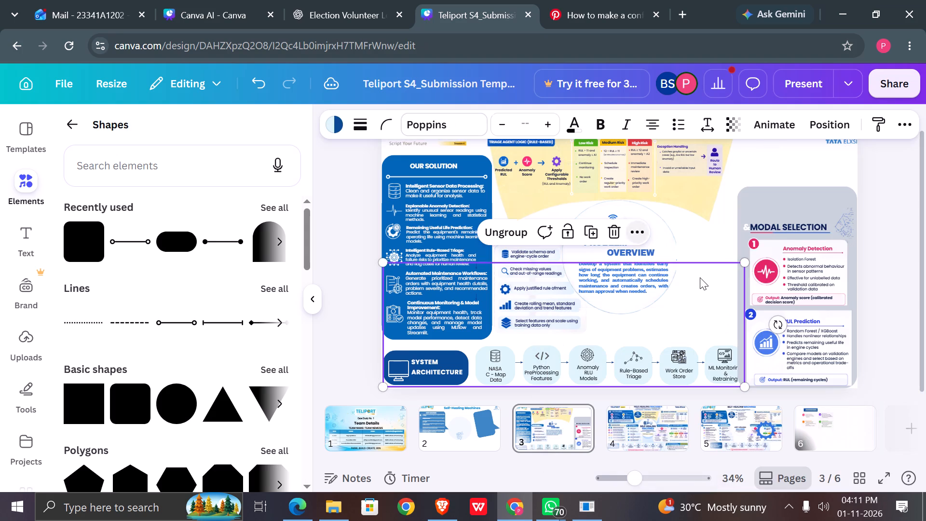
Reposition the grey rounded rectangle behind the Modal Selection group, with its top edge slightly above the group's heading.
drag(784, 198, 784, 196)
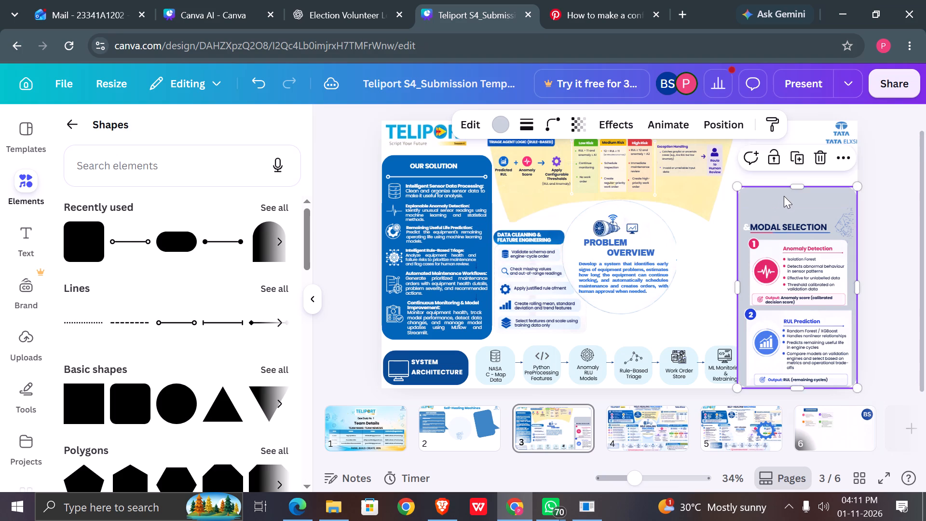
drag(784, 196, 628, 223)
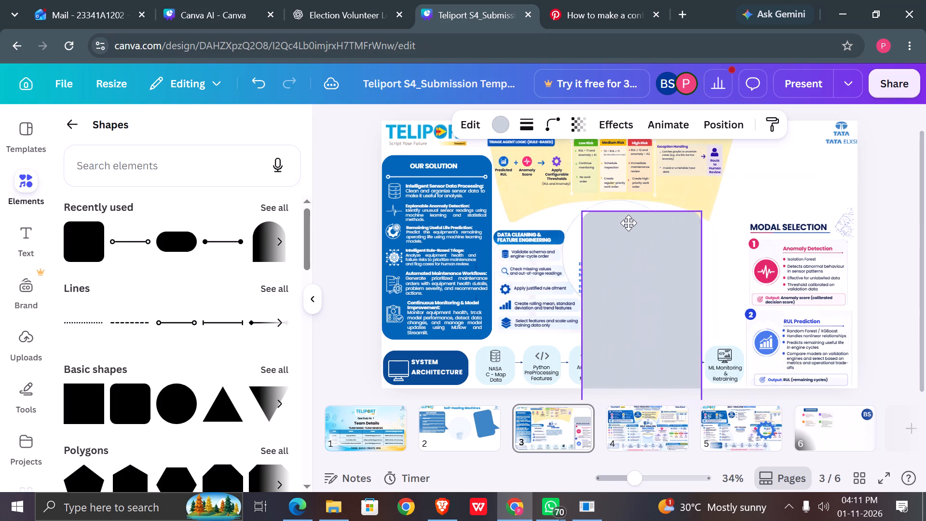
drag(628, 223, 761, 215)
click(751, 221)
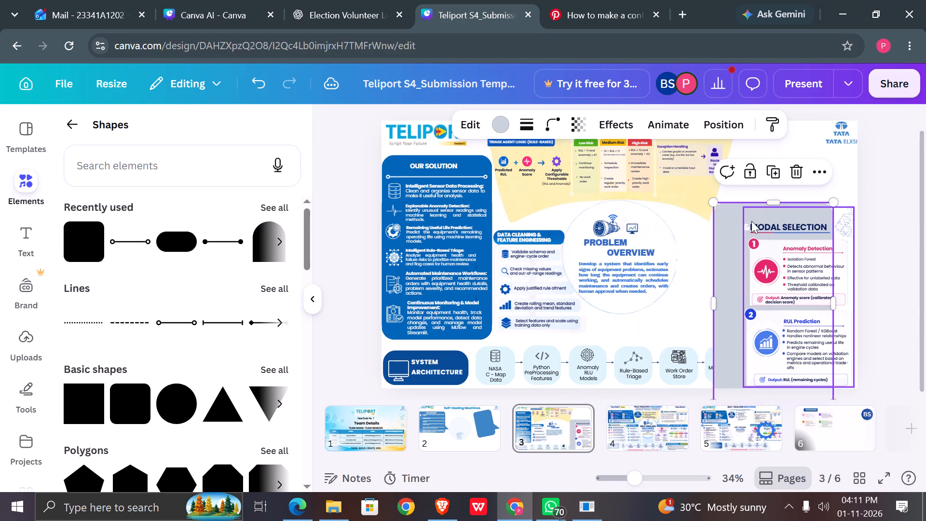
drag(751, 221, 732, 219)
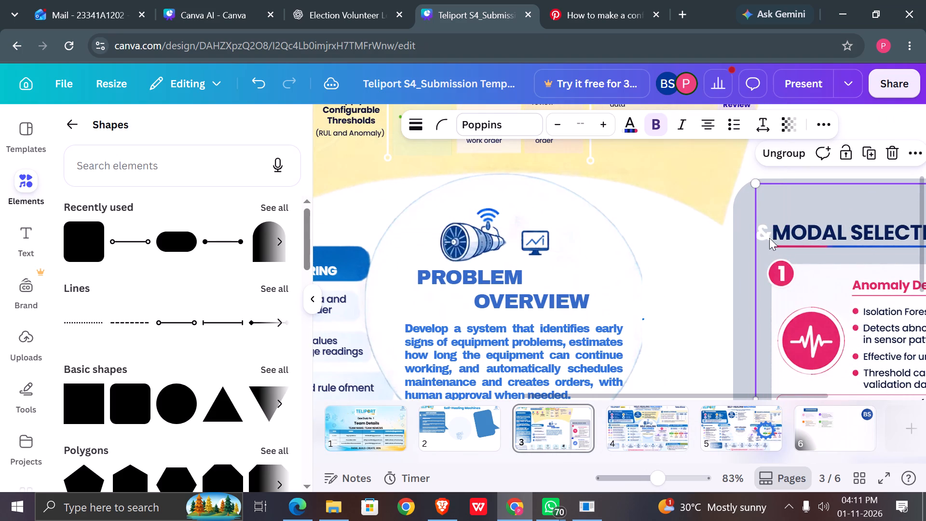
Delete the stray "&" in front of the MODAL SELECTION heading.
double_click(769, 236)
click(769, 236)
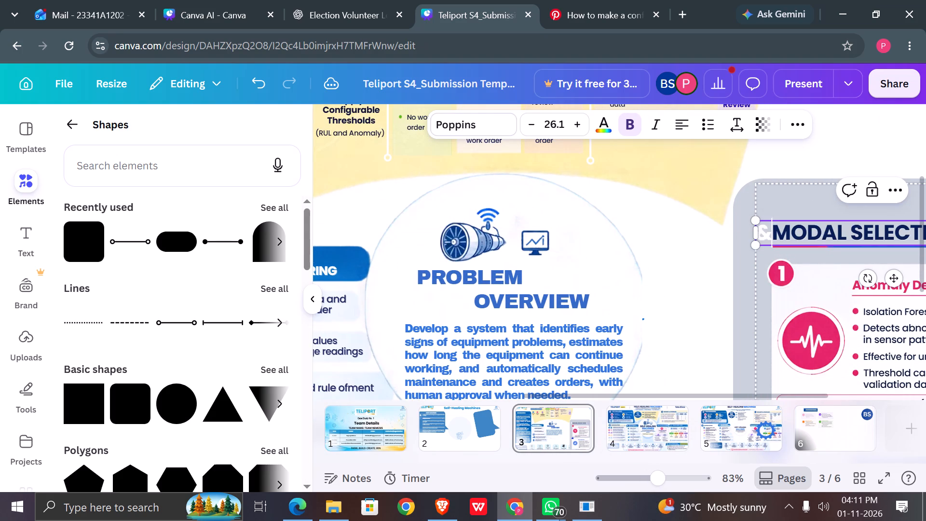
key(BackSpace)
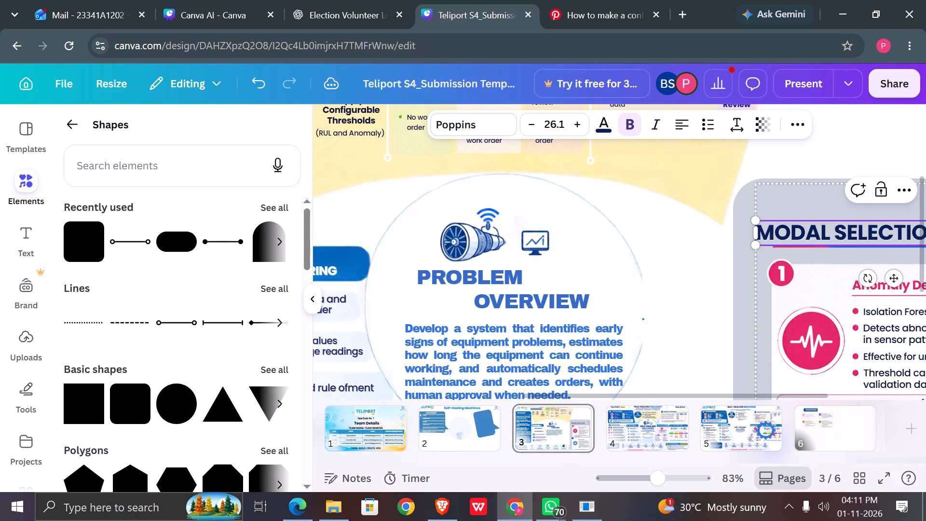
click(694, 247)
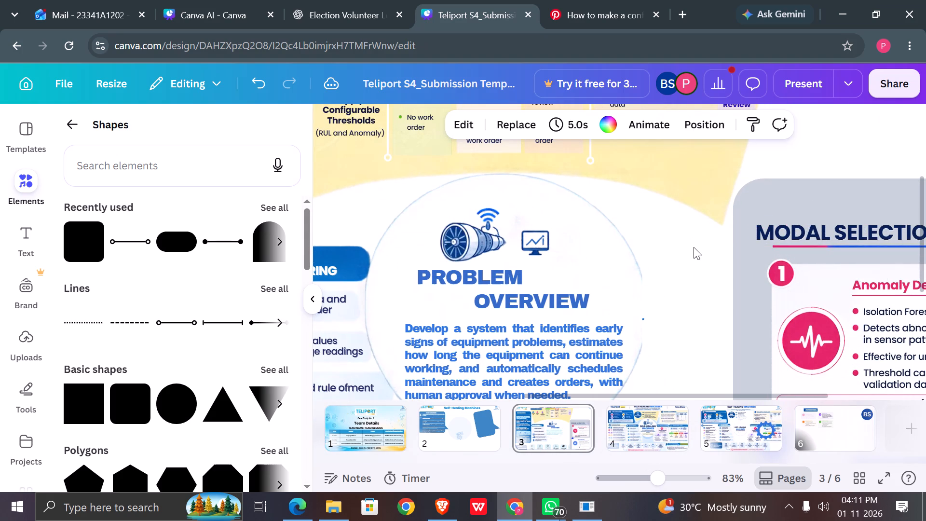
scroll(694, 247, left, 1)
scroll(694, 247, down, 1)
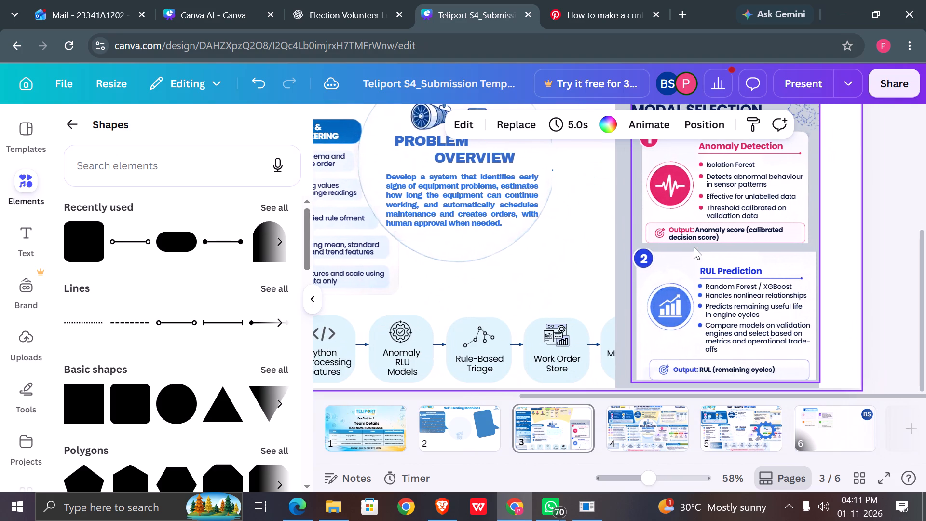
Switch to YouTube in Brave and look through the recommended songs for the "Sheila Ki Jawani" video.
click(446, 510)
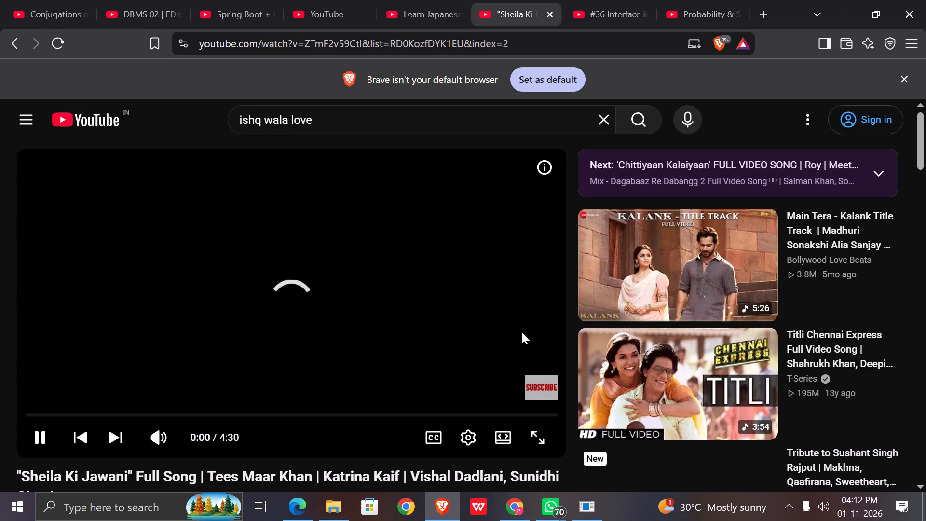
scroll(521, 332, down, 6)
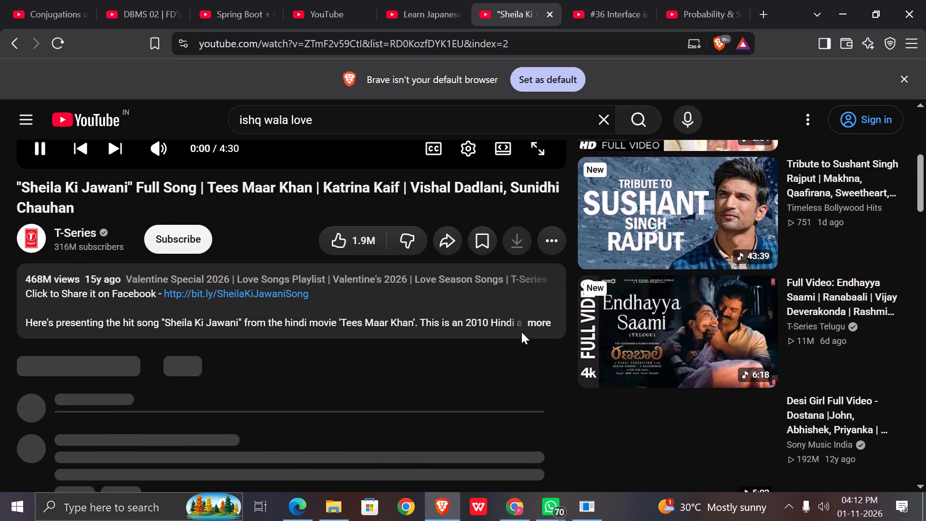
scroll(521, 332, down, 2)
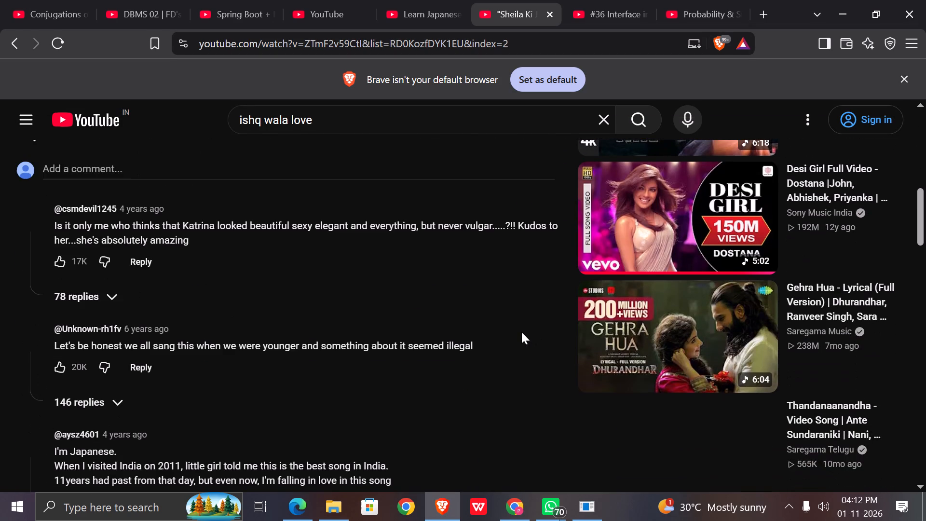
scroll(521, 332, down, 1)
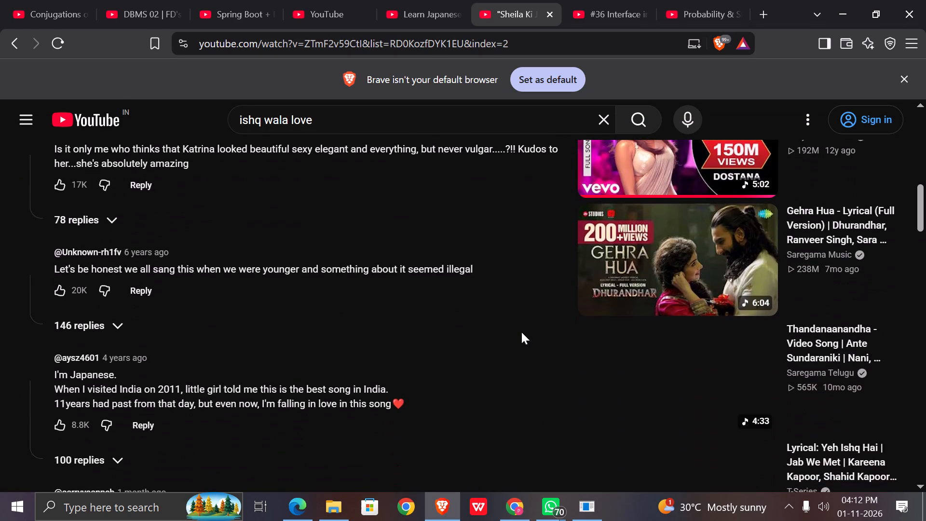
scroll(521, 332, down, 2)
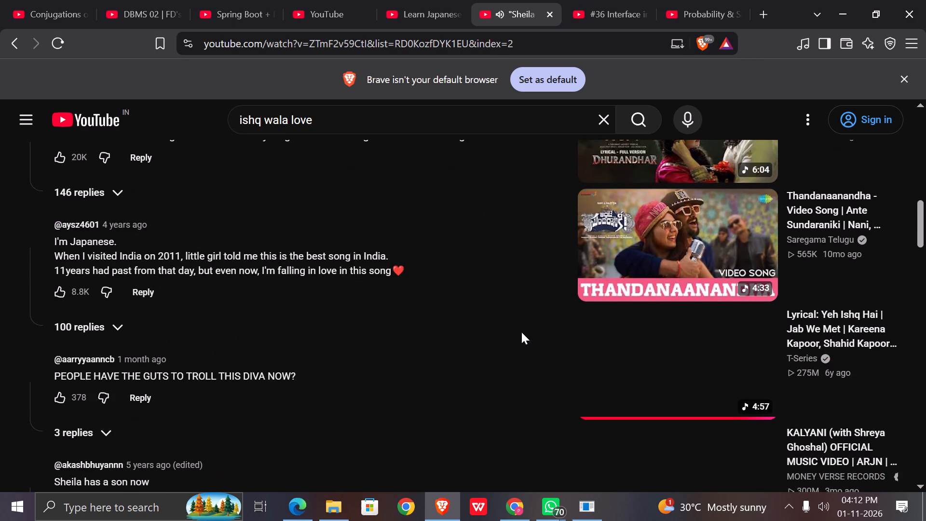
Go back to the "Dagabaaz Re" video and look through its recommended songs.
click(17, 42)
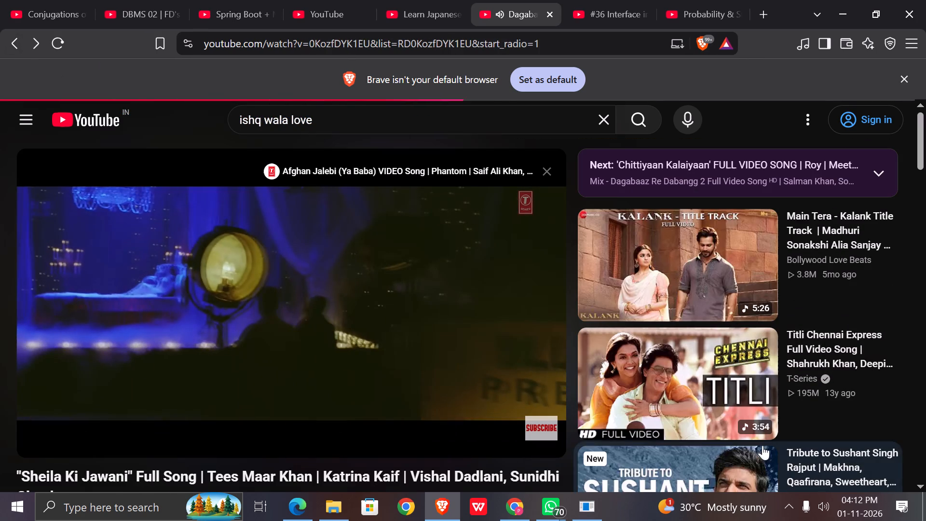
scroll(695, 363, down, 6)
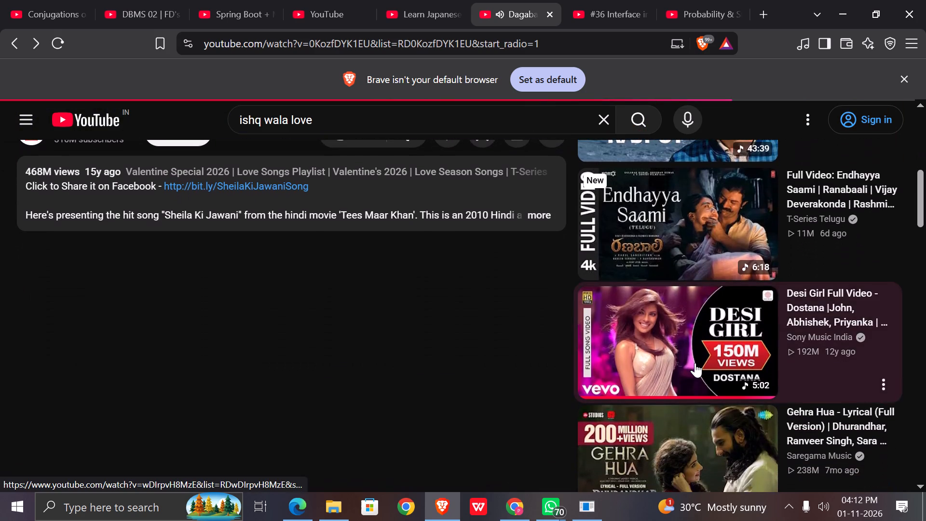
scroll(695, 363, down, 8)
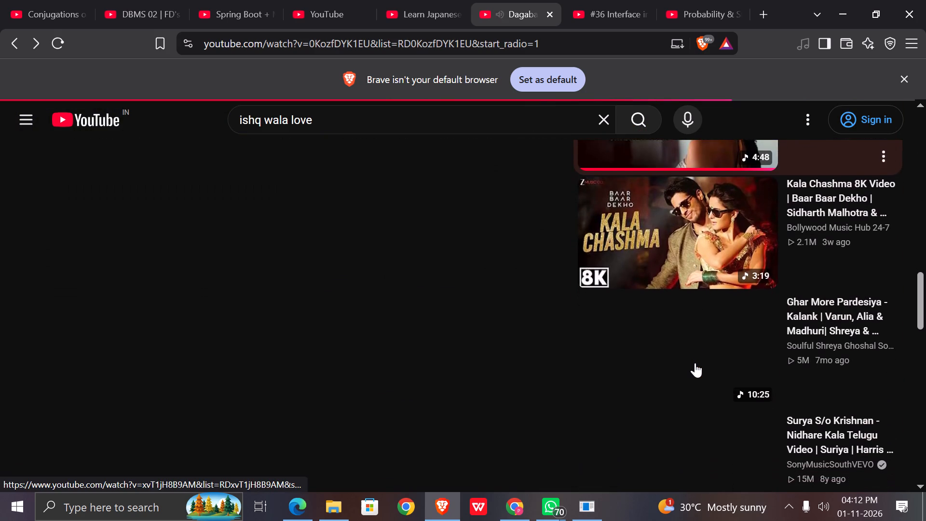
scroll(695, 363, down, 2)
scroll(695, 363, up, 6)
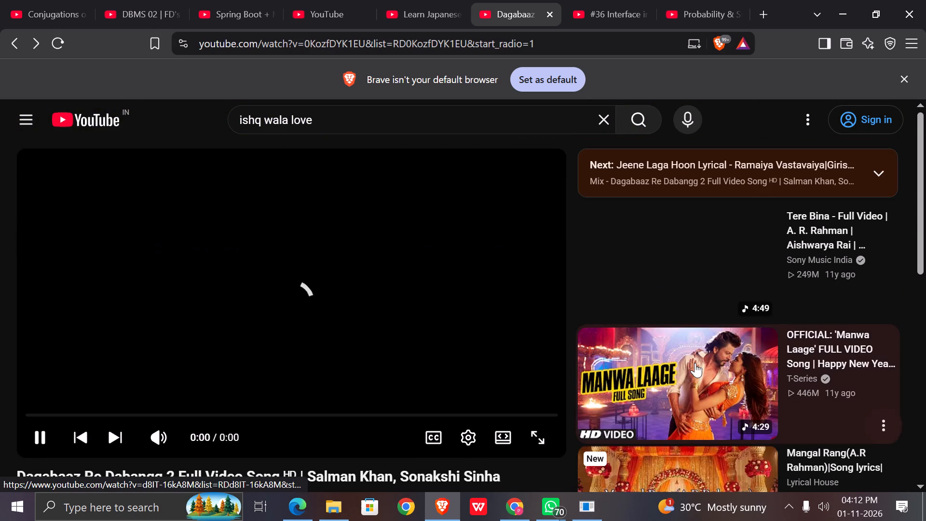
scroll(695, 363, down, 4)
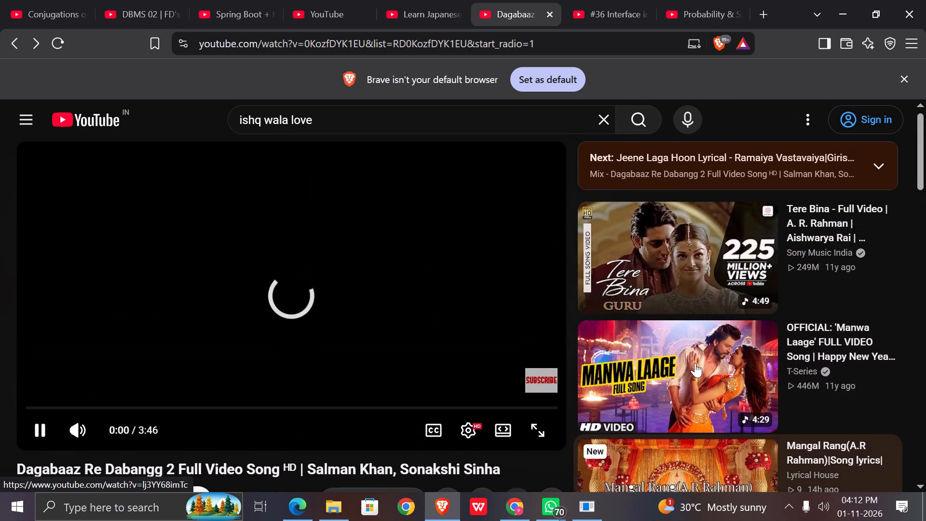
scroll(695, 363, down, 2)
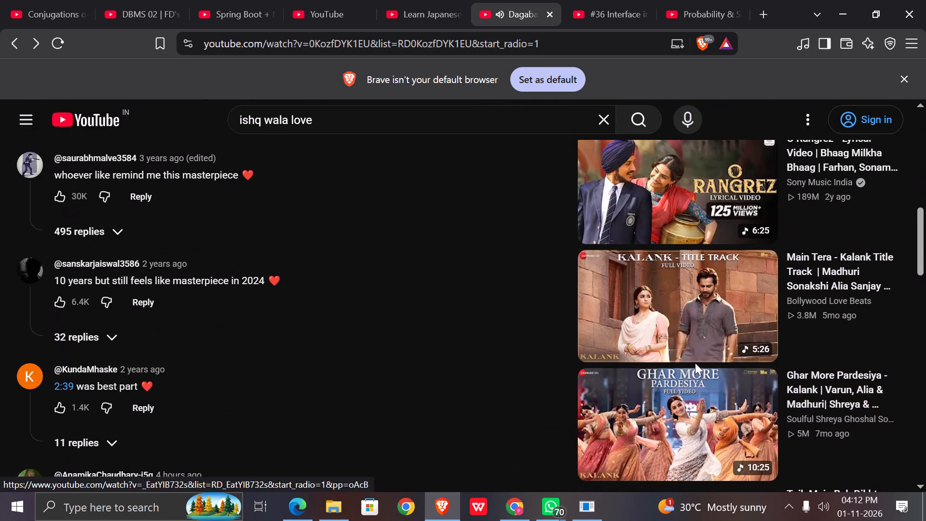
scroll(695, 363, down, 5)
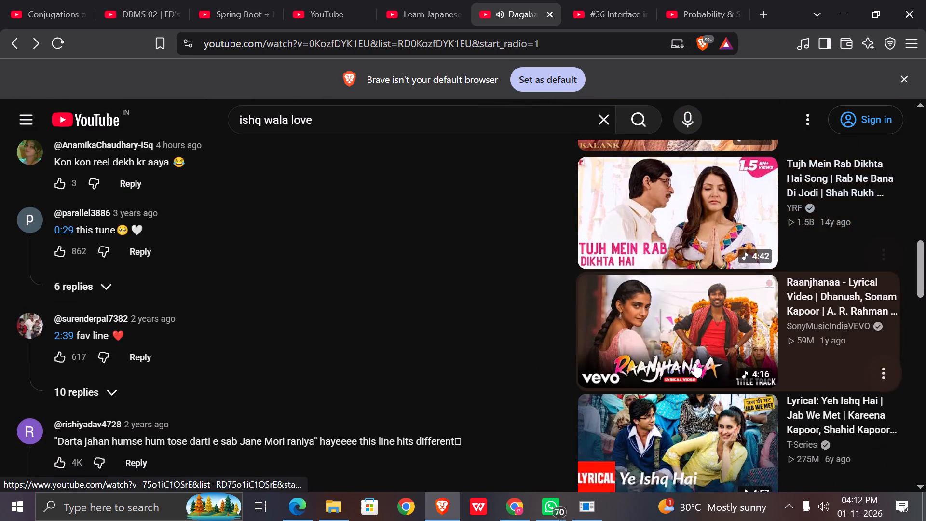
scroll(695, 363, down, 6)
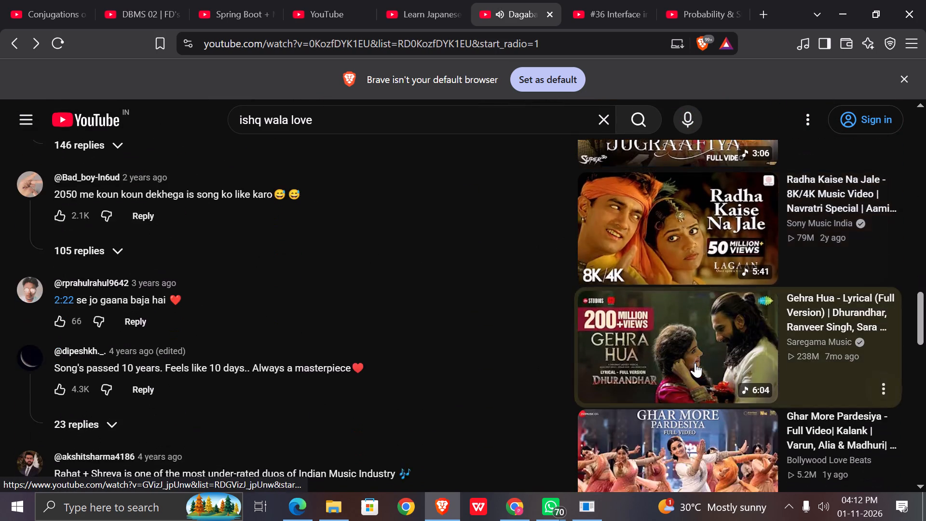
scroll(695, 363, down, 7)
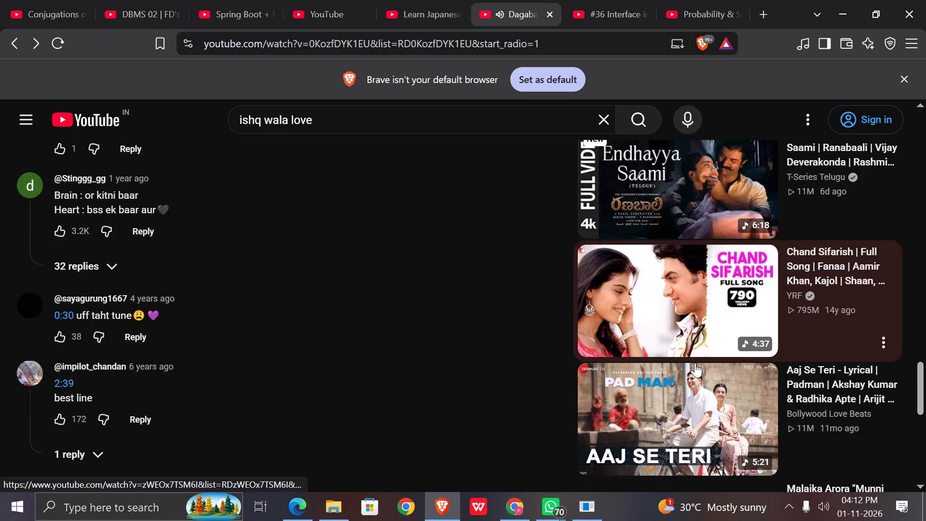
scroll(695, 363, down, 4)
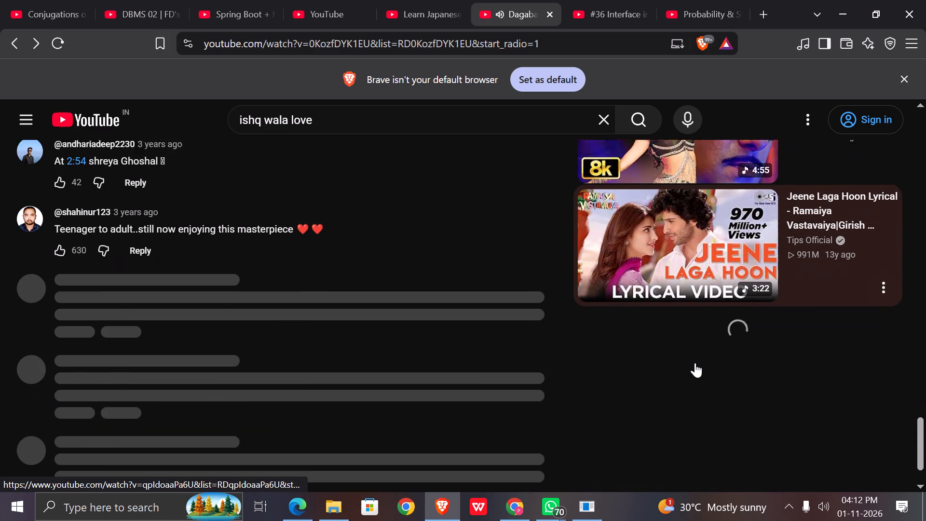
scroll(695, 363, down, 1)
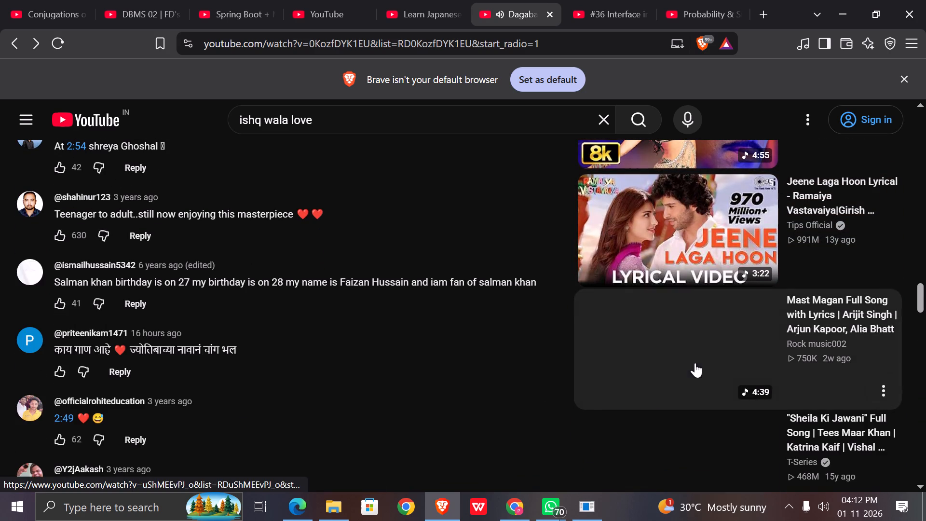
scroll(695, 363, down, 4)
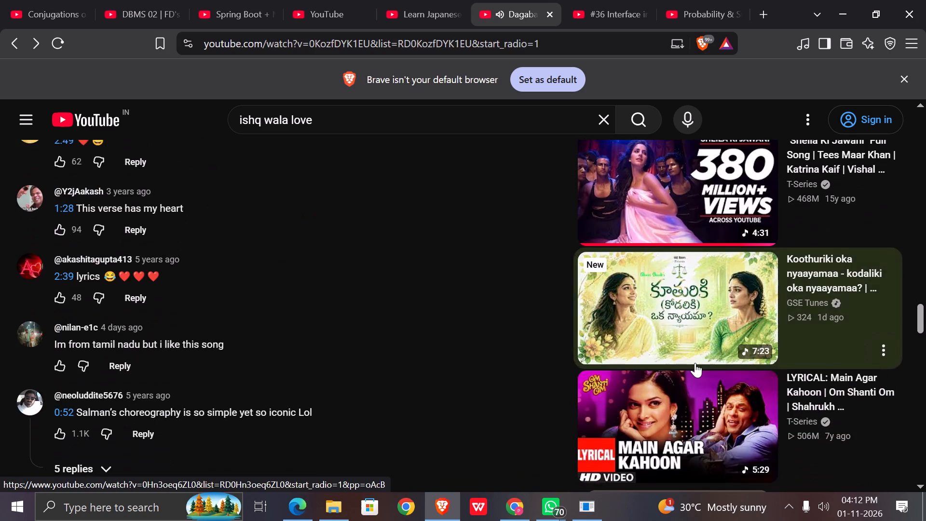
scroll(695, 363, down, 3)
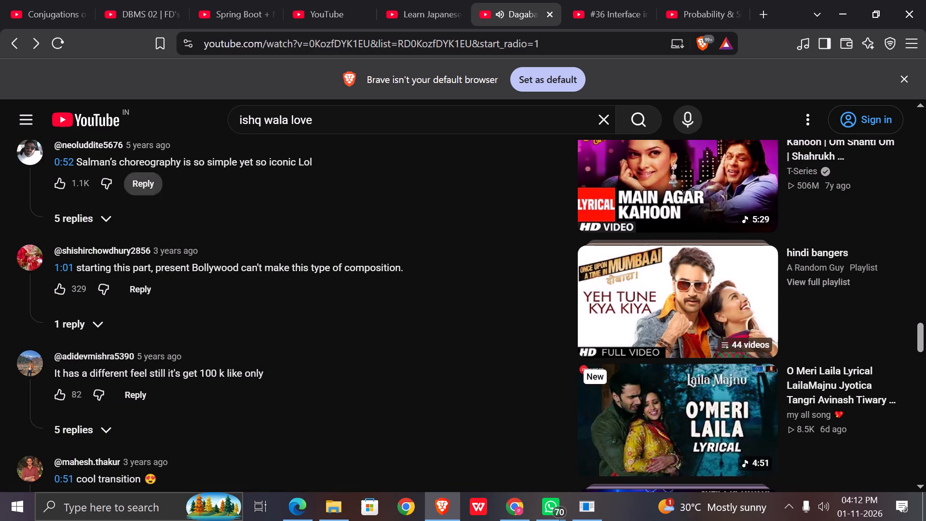
Go back to the "Afghan Jalebi" video and look through its recommended songs.
click(12, 50)
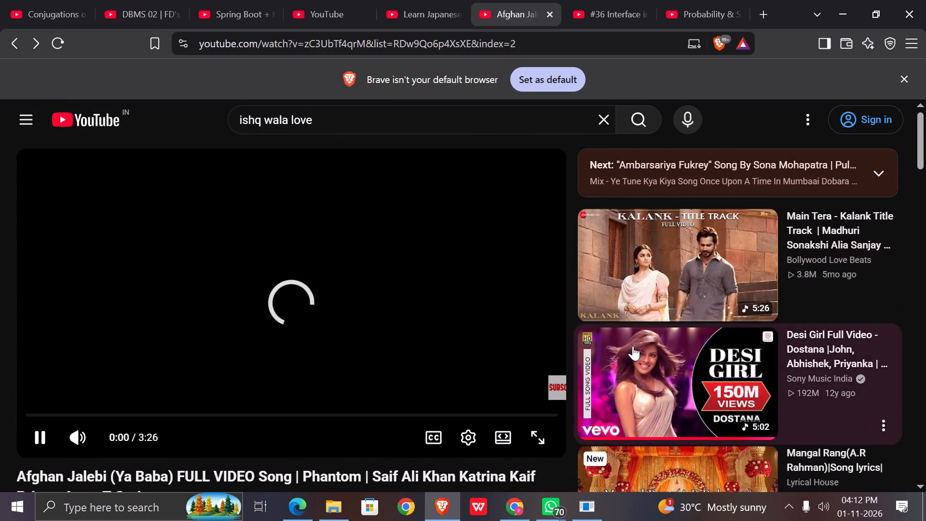
scroll(618, 341, down, 7)
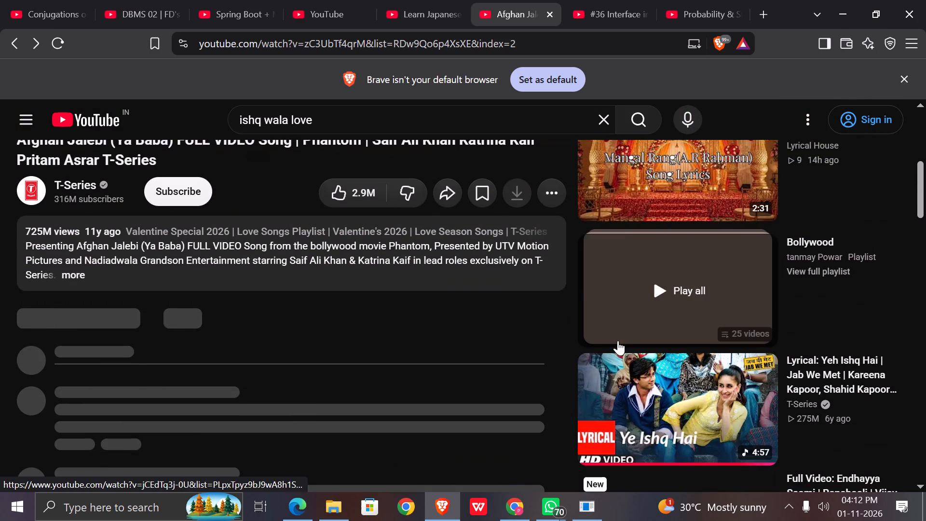
scroll(618, 341, down, 4)
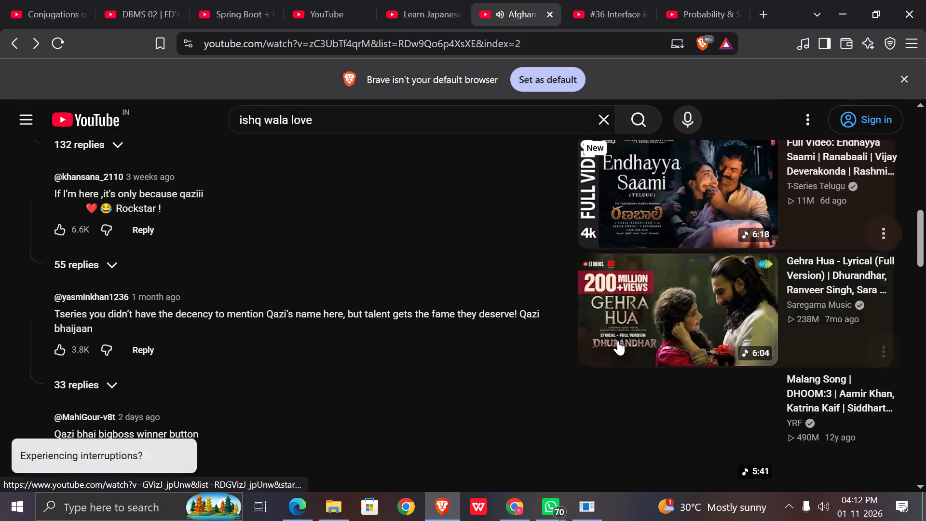
scroll(618, 341, down, 1)
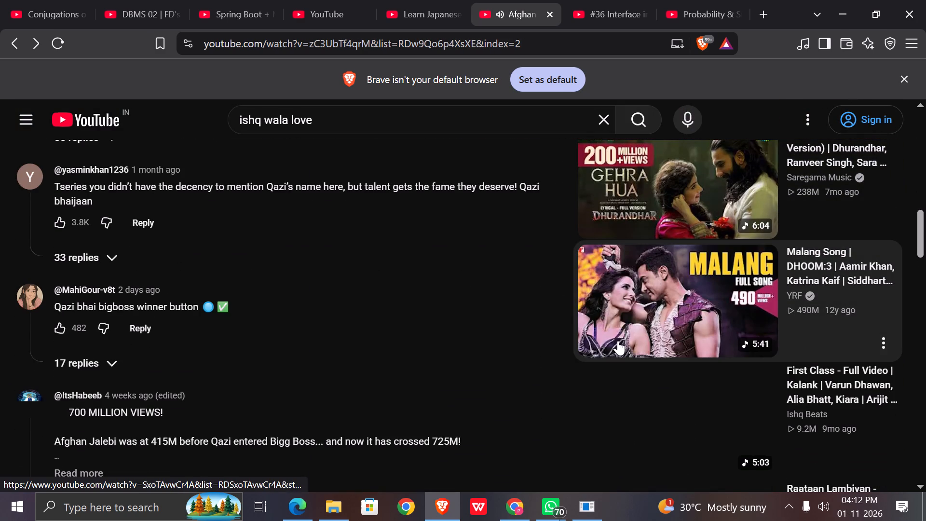
scroll(618, 341, down, 1)
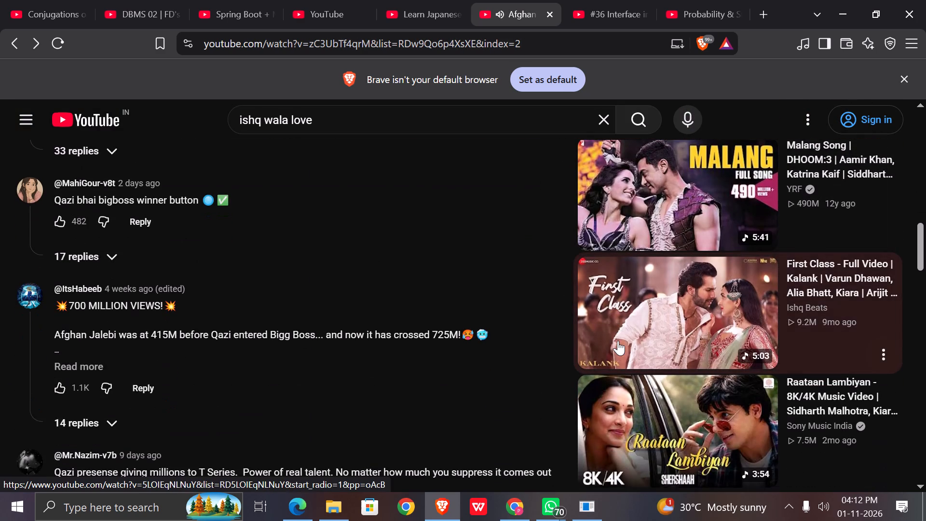
scroll(618, 341, up, 7)
scroll(618, 341, down, 6)
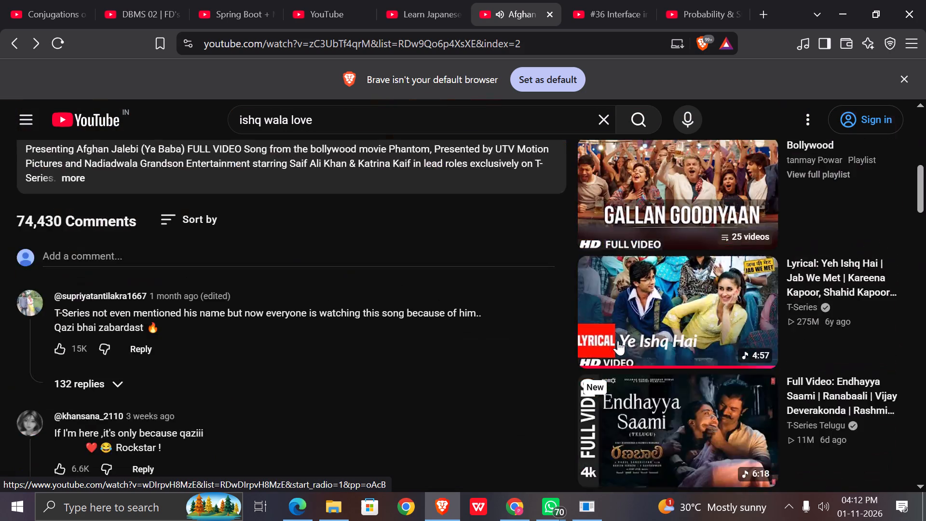
scroll(618, 341, down, 7)
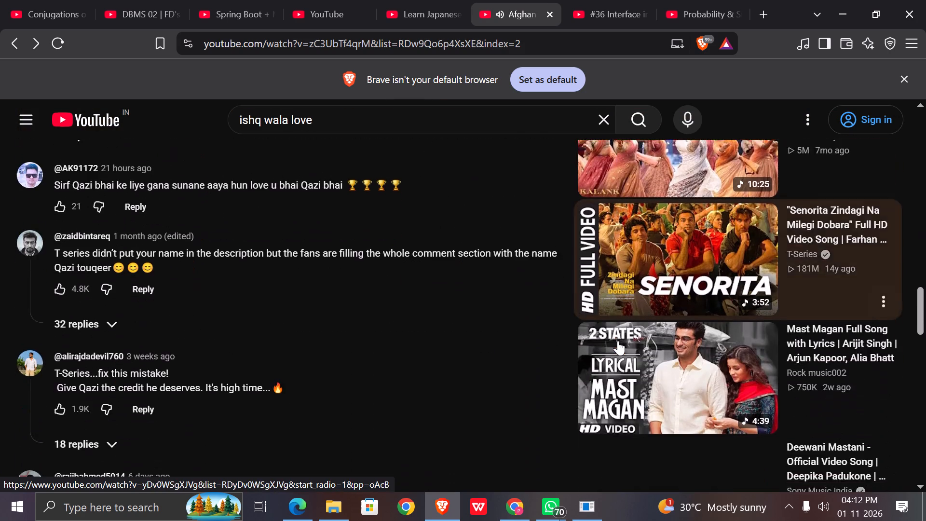
scroll(618, 341, up, 7)
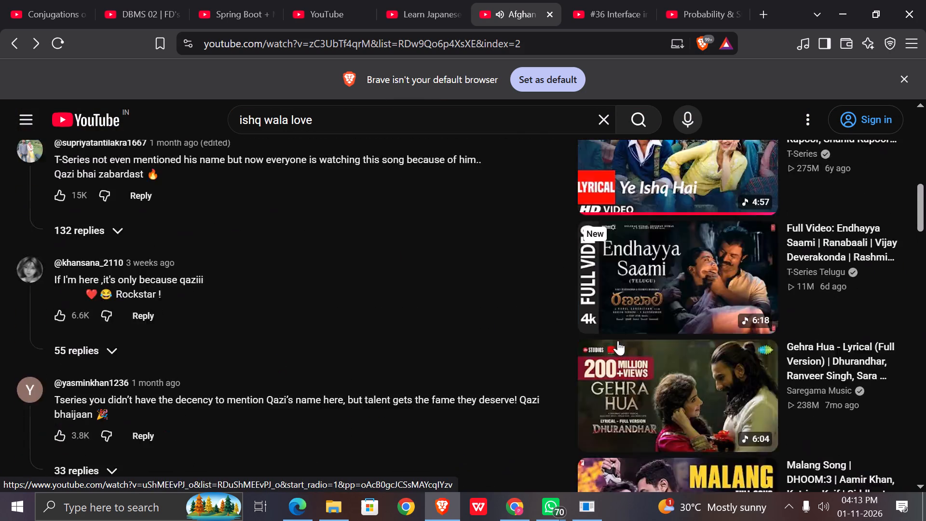
scroll(618, 341, up, 6)
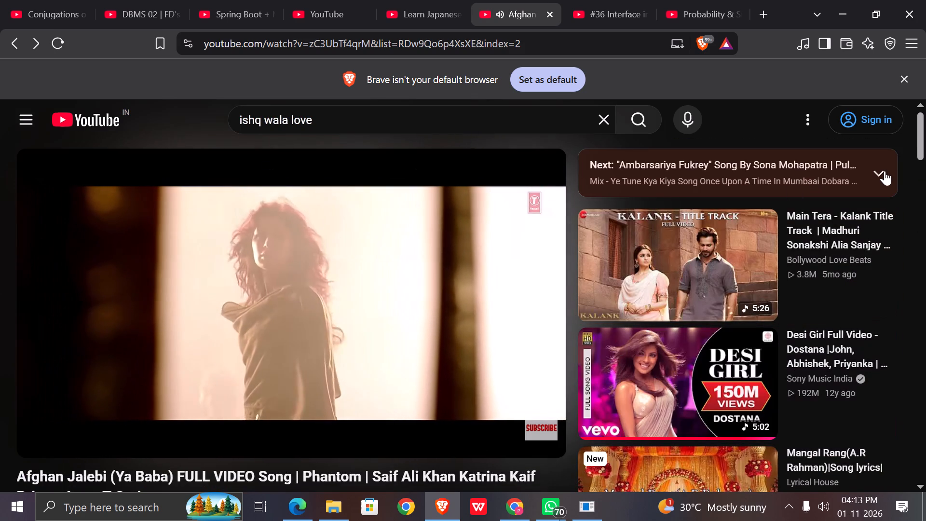
Expand the "Ye Tune Kya Kiya" mix queue and browse its upcoming songs.
click(885, 171)
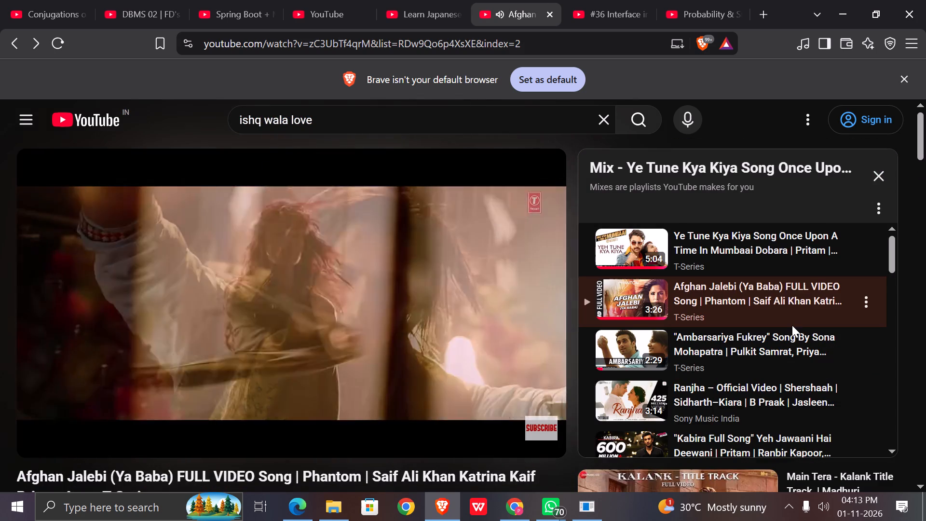
scroll(792, 325, down, 1)
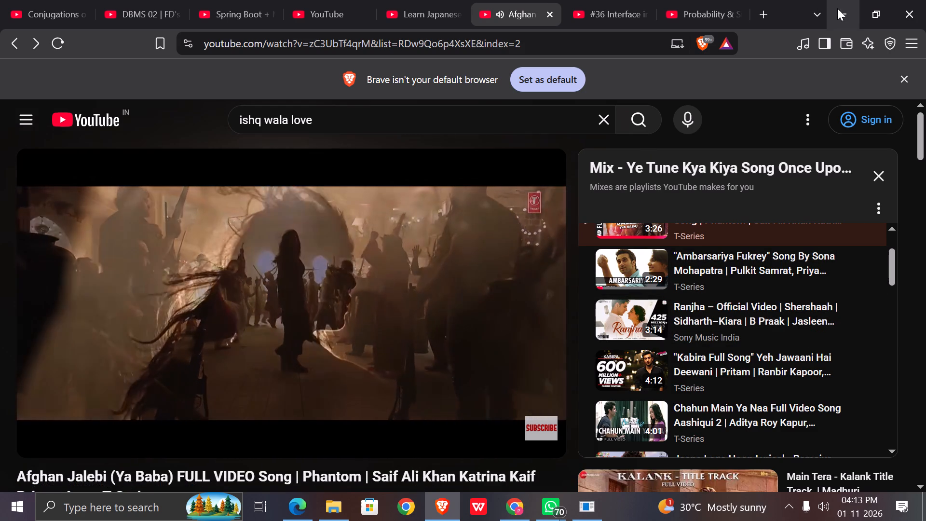
Return to Canva and stretch the grey rounded rectangle slightly wider past the Modal Selection group's outer edge, lowering its top edge a little.
click(837, 8)
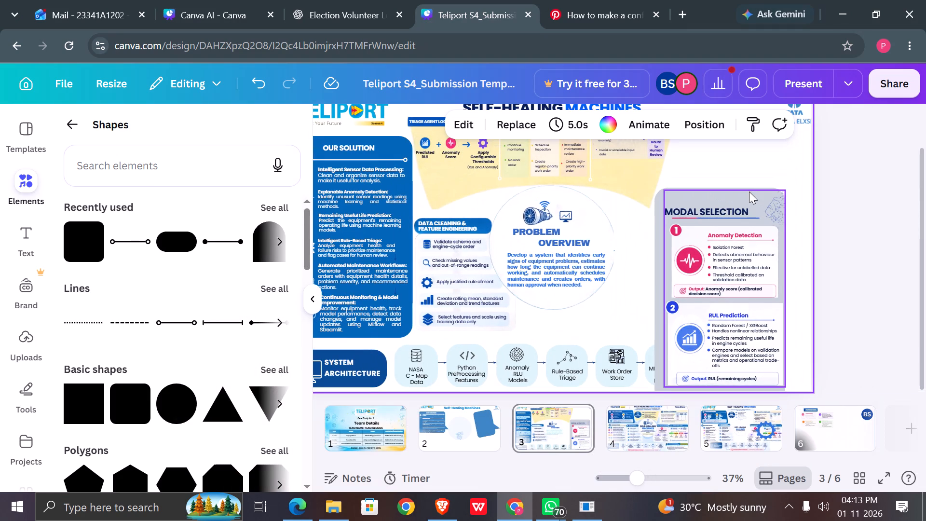
click(749, 192)
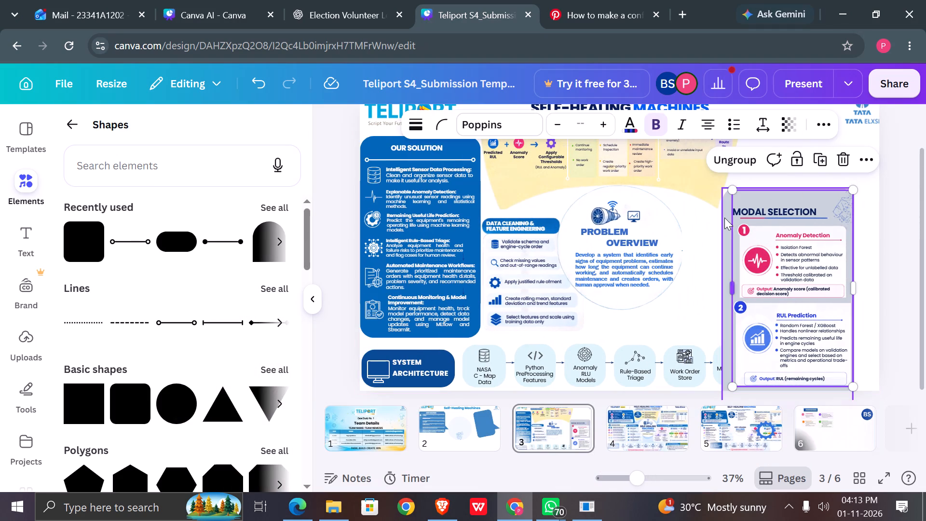
click(724, 218)
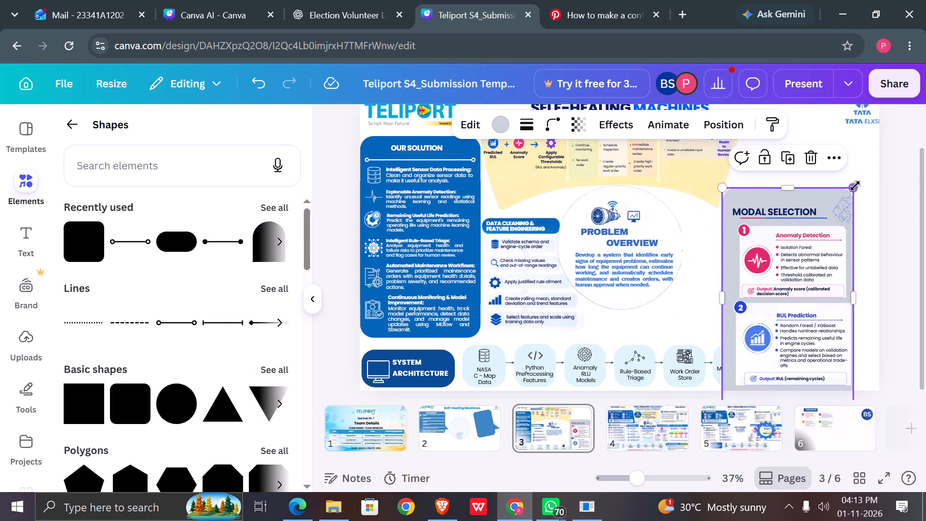
drag(855, 186, 861, 188)
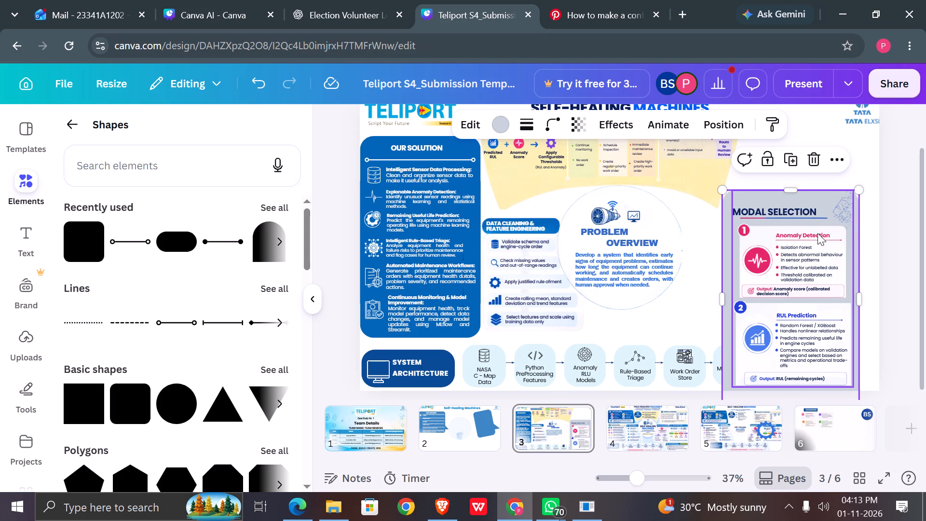
Set the fill of the grey rounded rectangle behind the Modal Selection group to no colour.
click(493, 121)
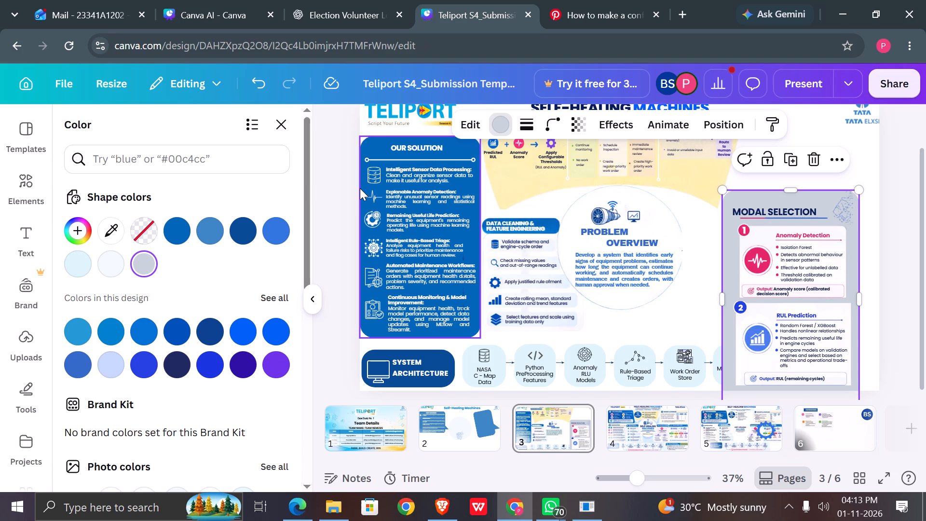
click(143, 224)
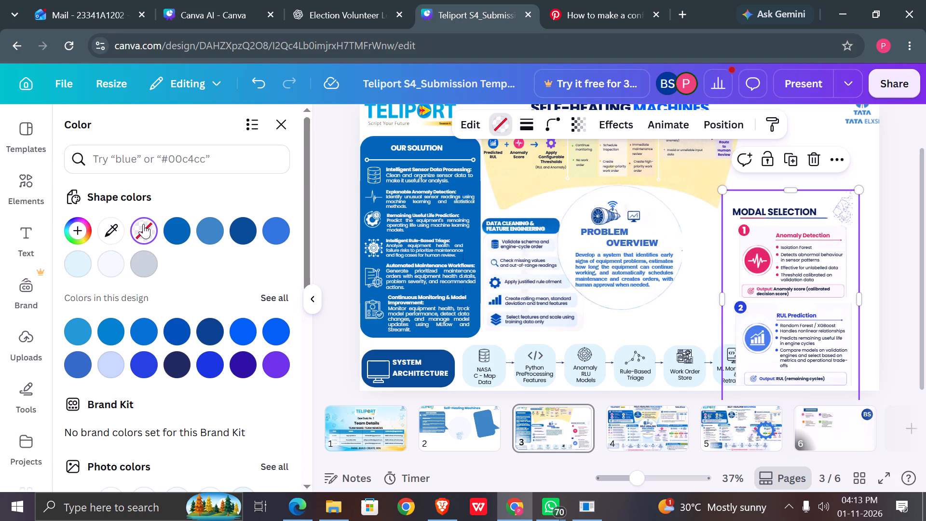
Set the fill of the rounded rectangle behind the Modal Selection group to light azure #f1f9ff.
scroll(214, 362, down, 3)
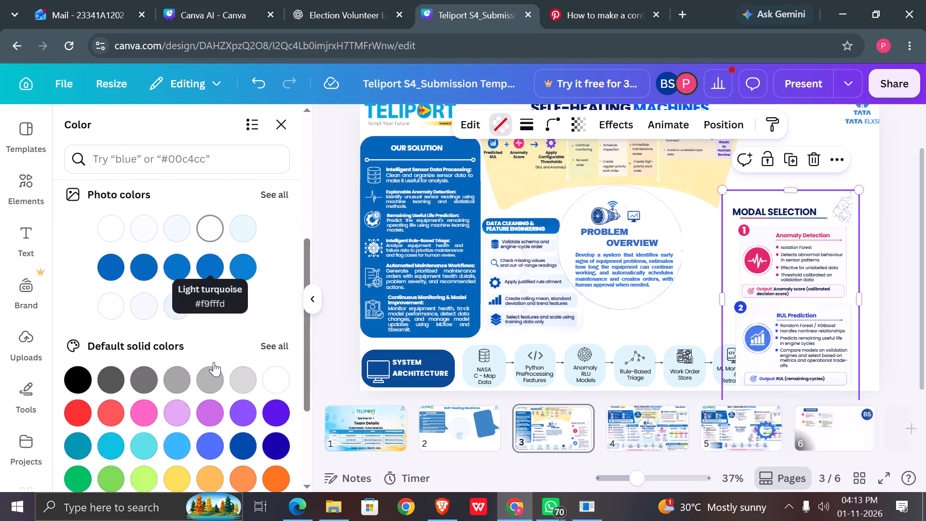
scroll(214, 362, down, 5)
scroll(214, 362, up, 4)
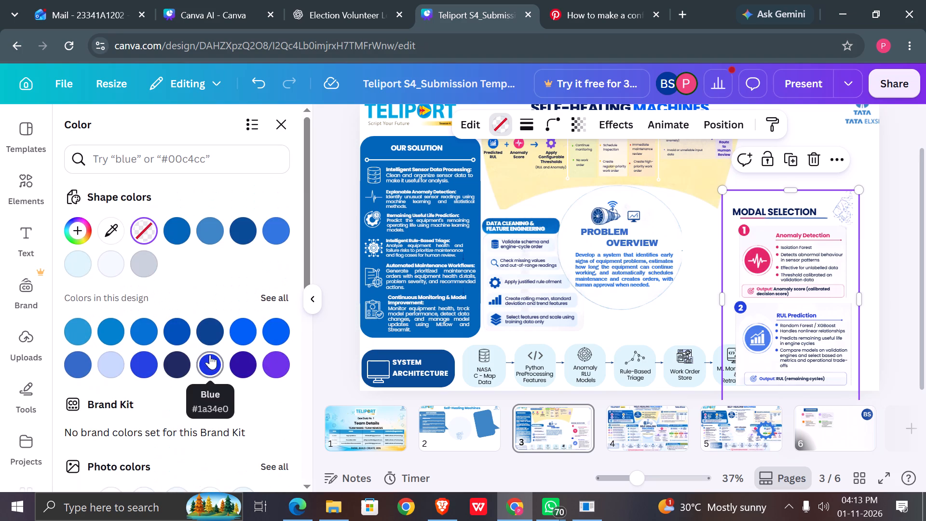
click(112, 261)
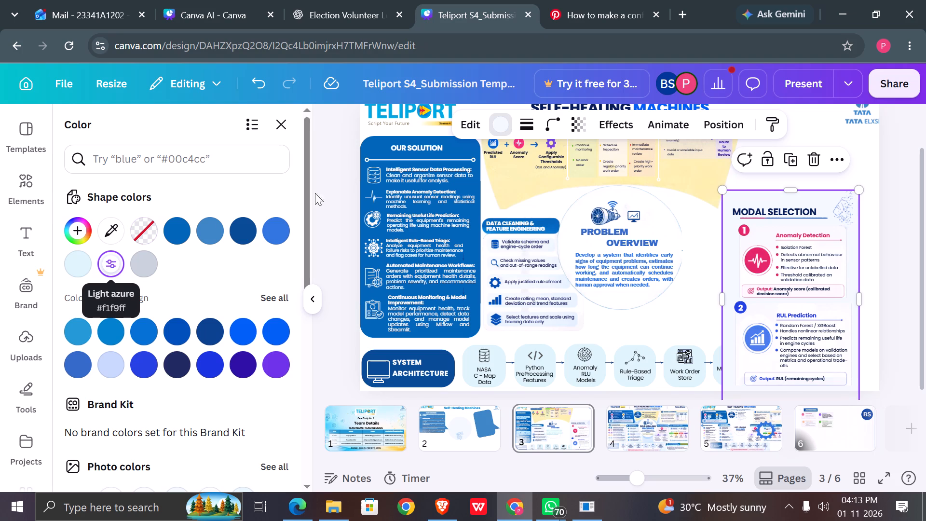
click(876, 228)
Group the light azure rounded rectangle together with the Modal Selection contents.
scroll(876, 228, down, 2)
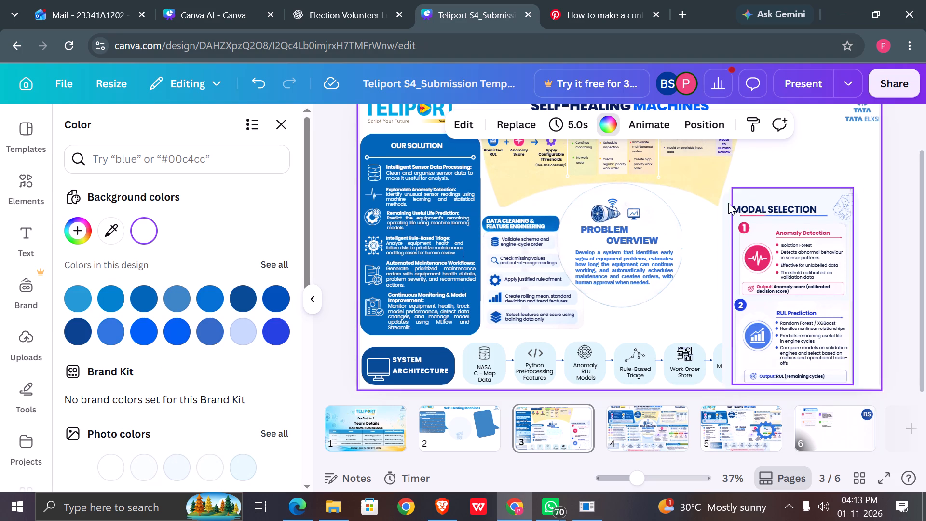
click(725, 216)
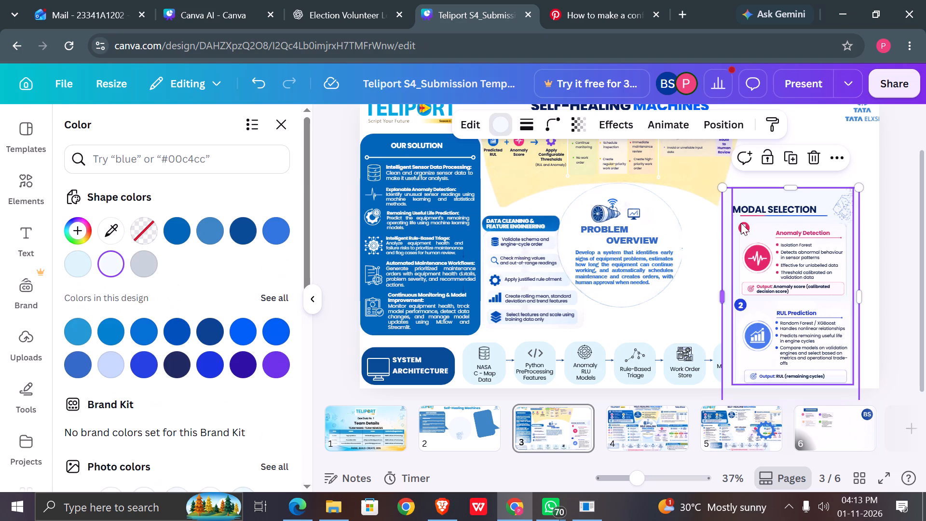
shift+click(759, 235)
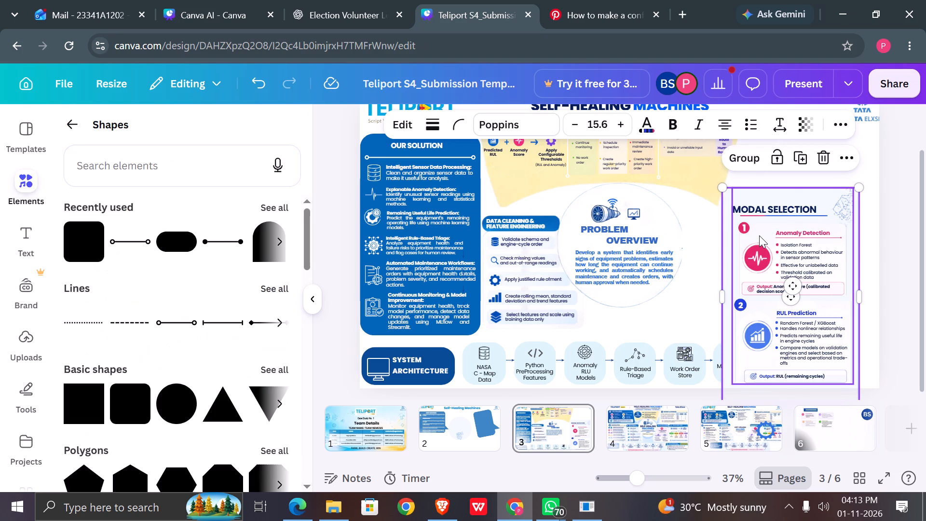
click(741, 159)
Move the combined Modal Selection group up the slide and scale it down to about 480 wide.
drag(767, 252, 767, 209)
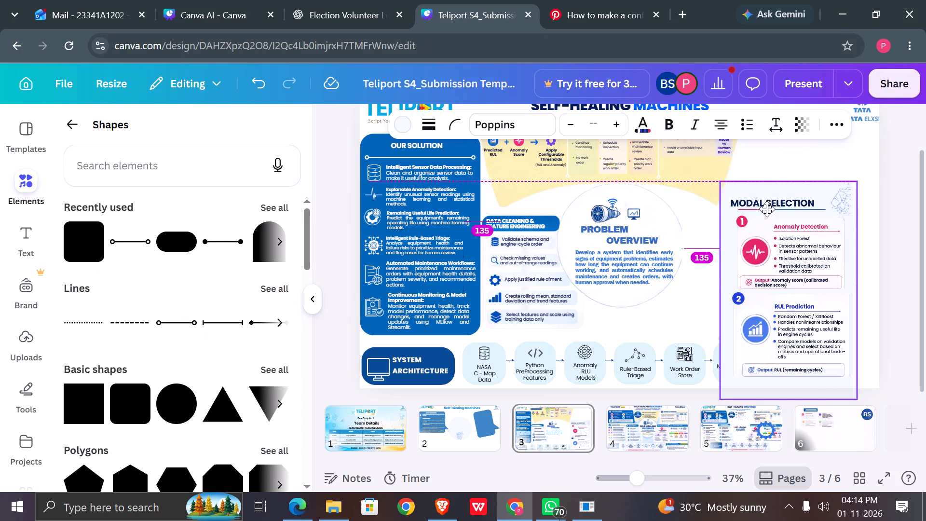
drag(767, 209, 765, 193)
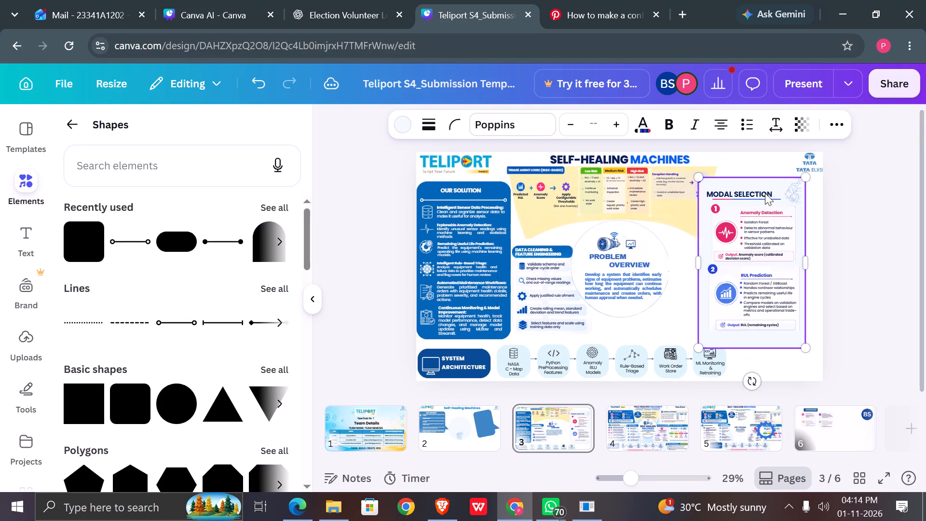
drag(798, 182, 795, 192)
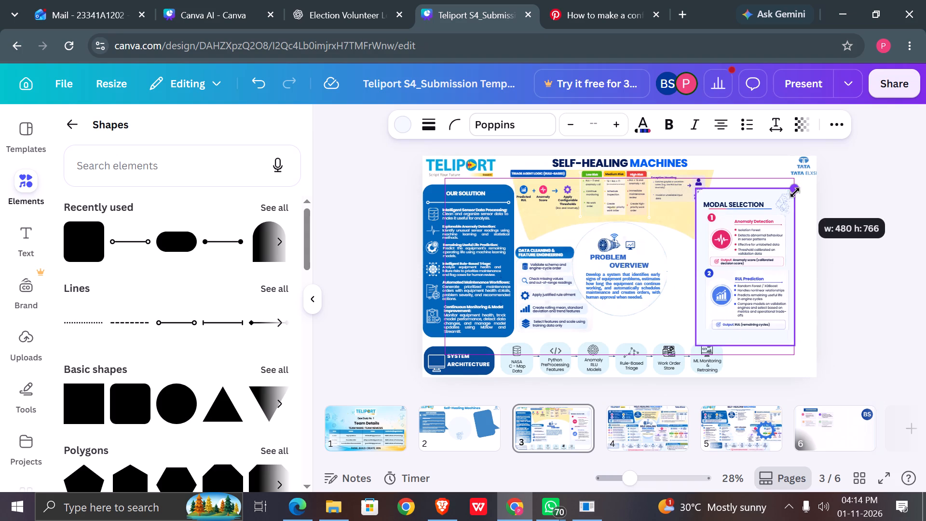
drag(795, 192, 793, 195)
Place the Modal Selection group flush with the slide's outer edge below the Tata Elxsi logo and widen it slightly towards the Problem Overview circle.
drag(755, 238, 772, 239)
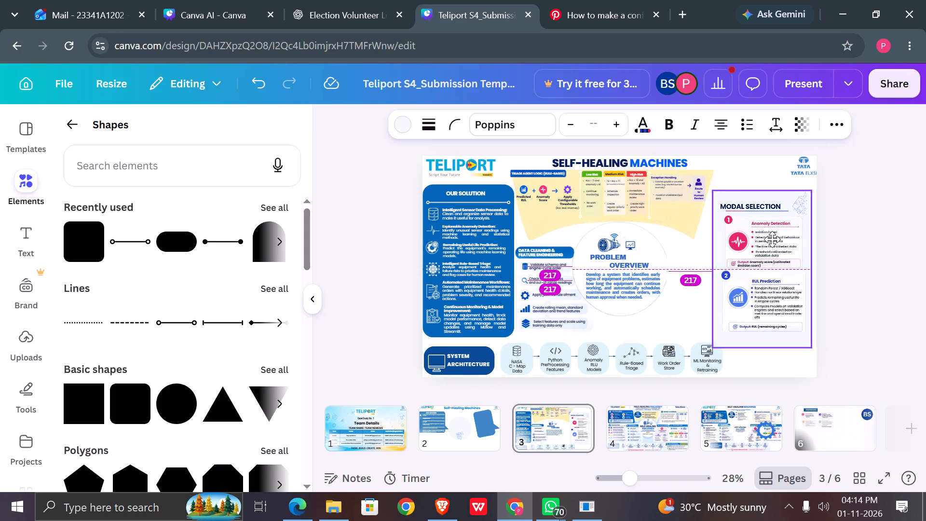
drag(772, 239, 777, 233)
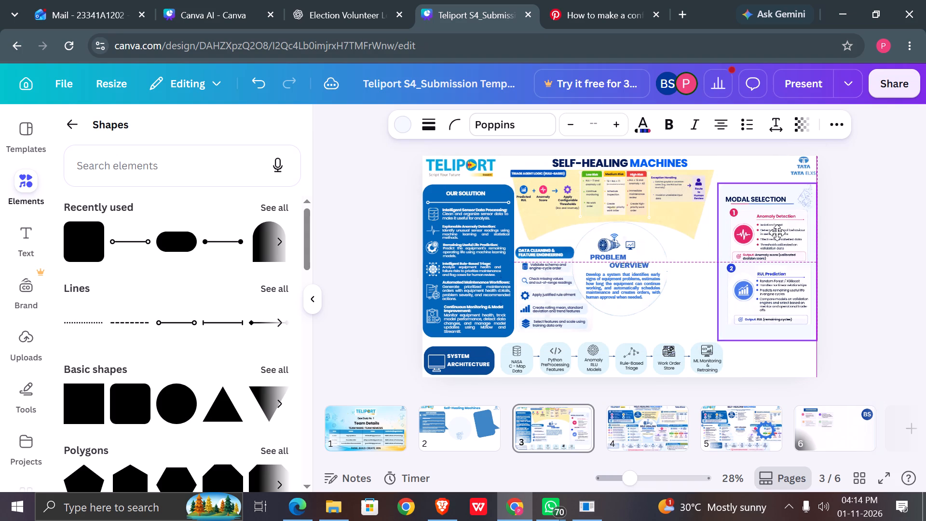
drag(777, 233, 776, 233)
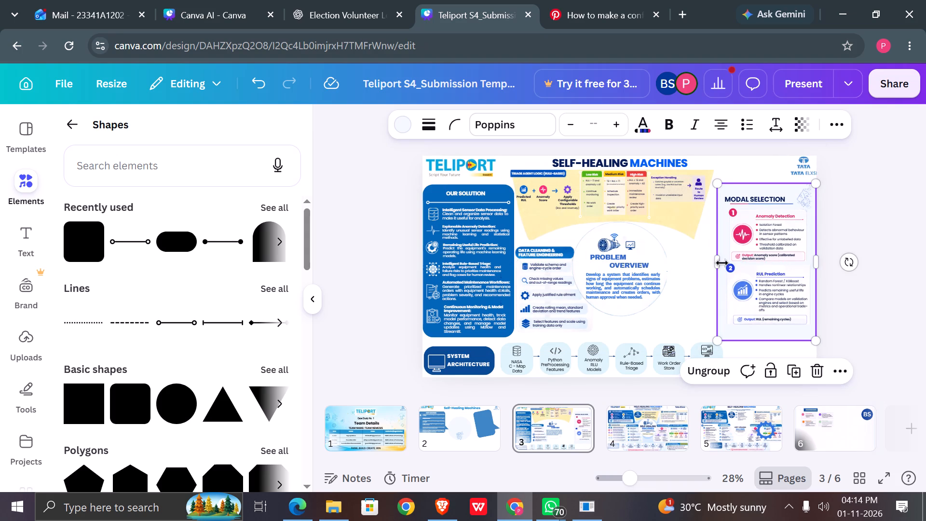
drag(718, 262, 712, 263)
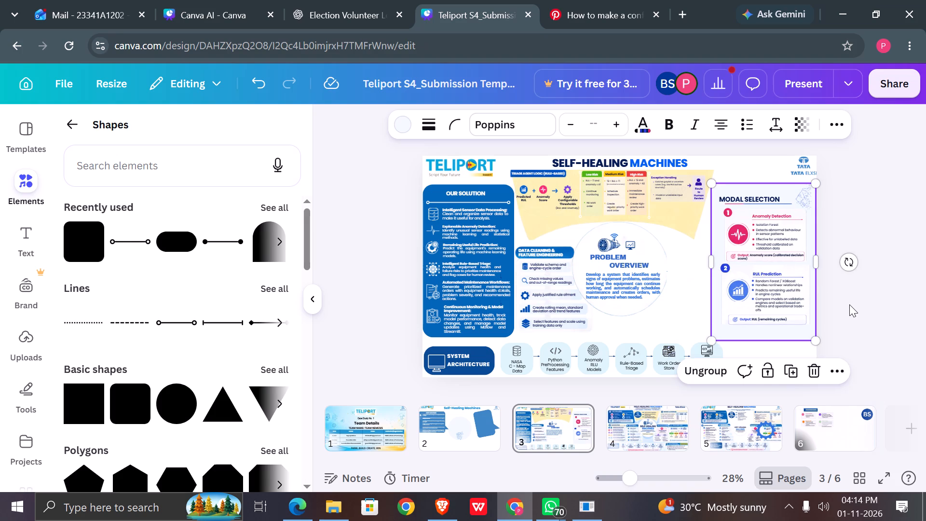
click(847, 304)
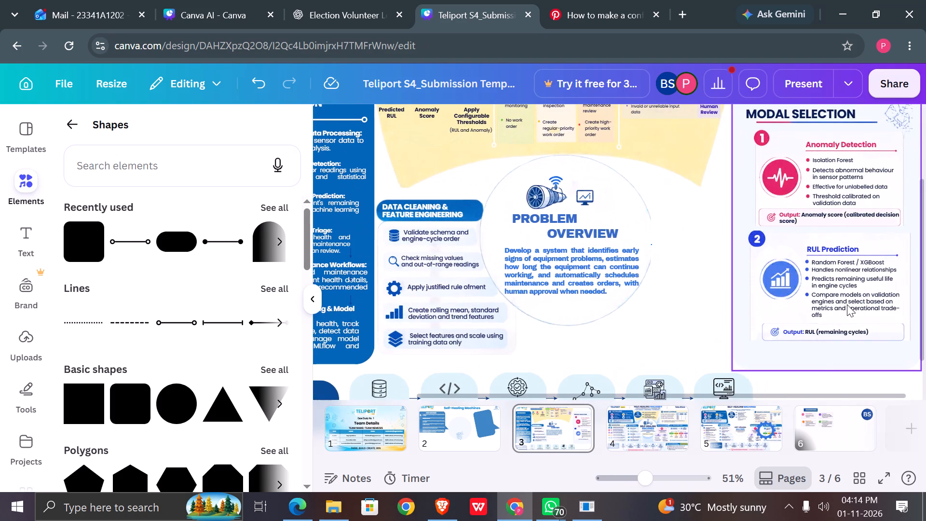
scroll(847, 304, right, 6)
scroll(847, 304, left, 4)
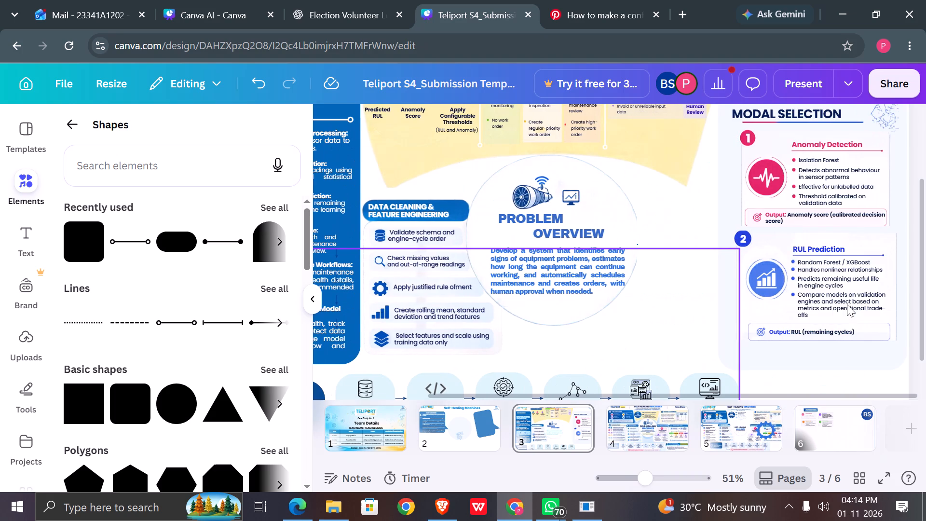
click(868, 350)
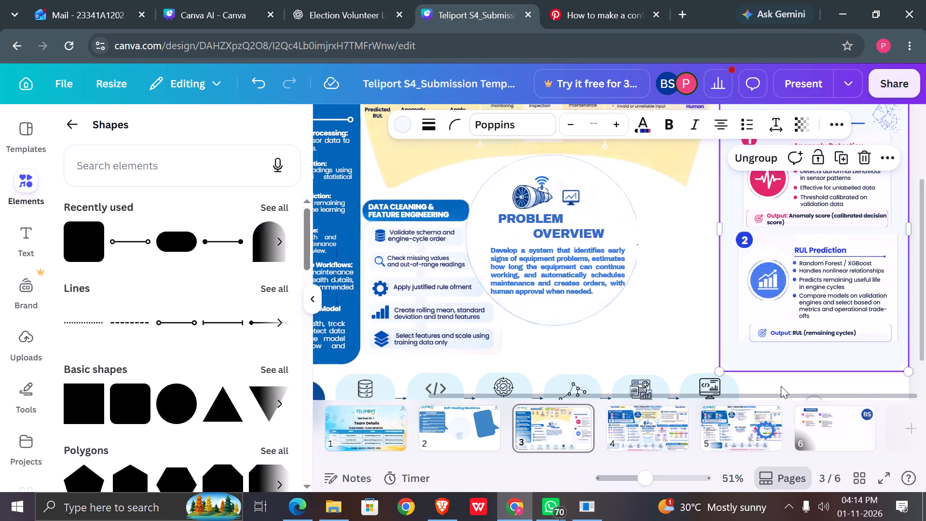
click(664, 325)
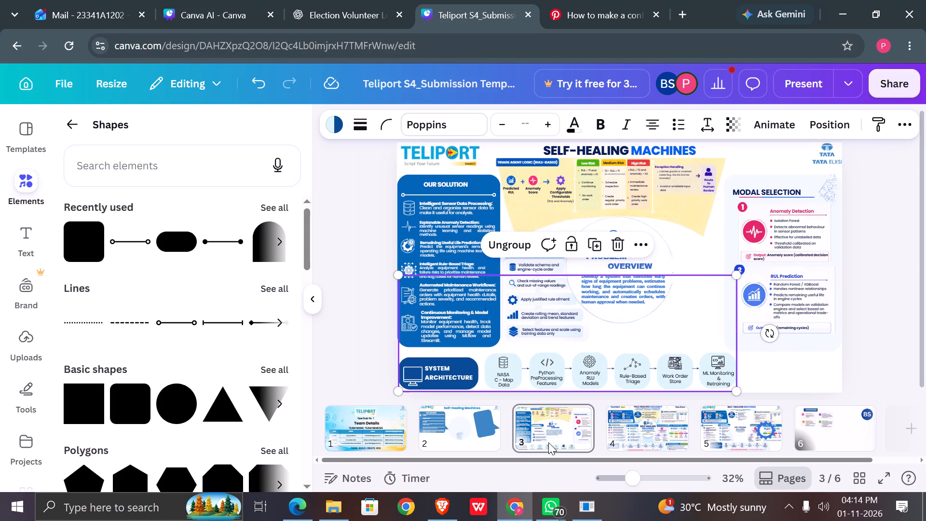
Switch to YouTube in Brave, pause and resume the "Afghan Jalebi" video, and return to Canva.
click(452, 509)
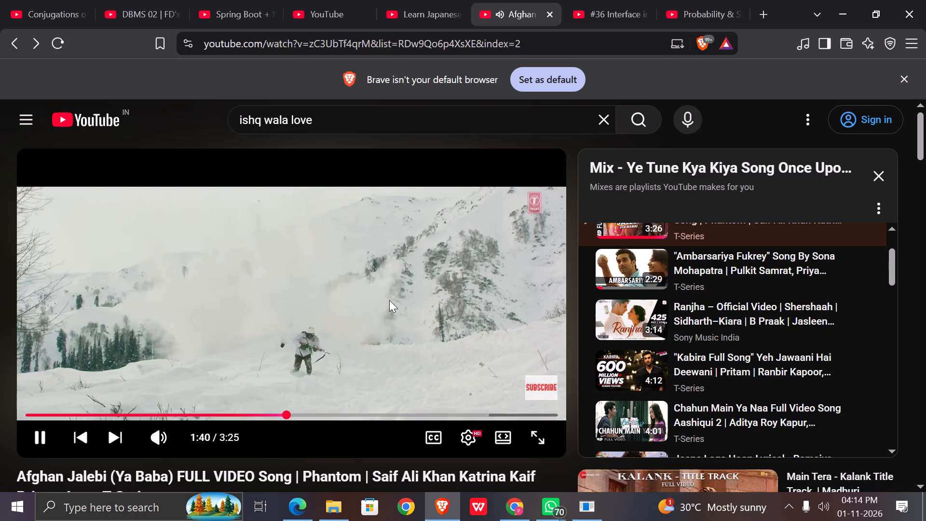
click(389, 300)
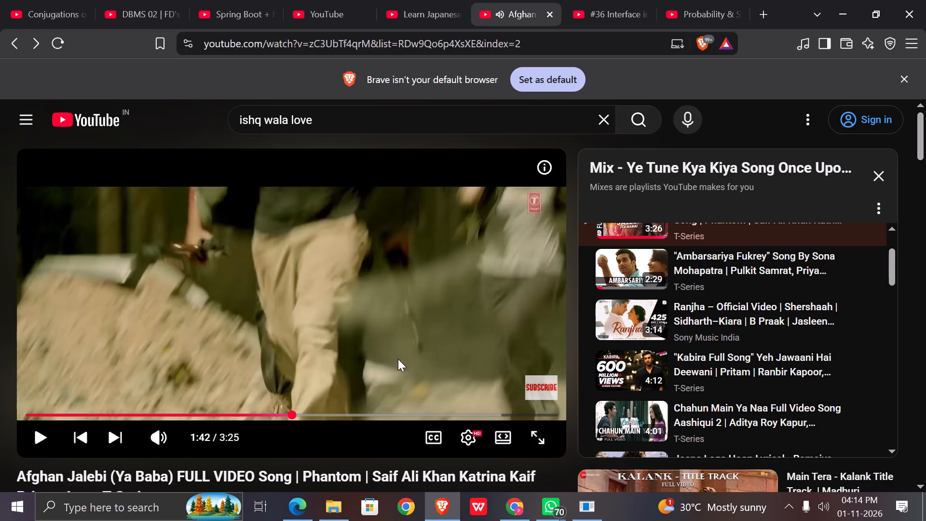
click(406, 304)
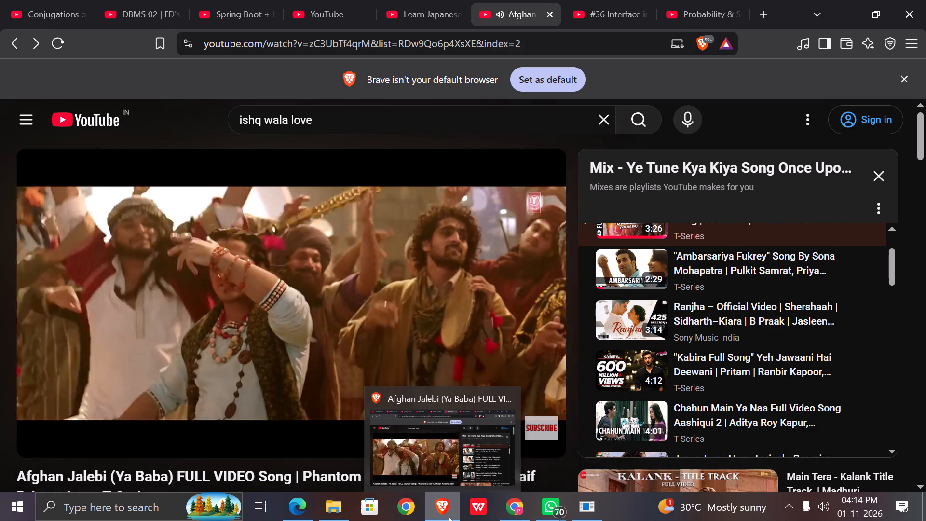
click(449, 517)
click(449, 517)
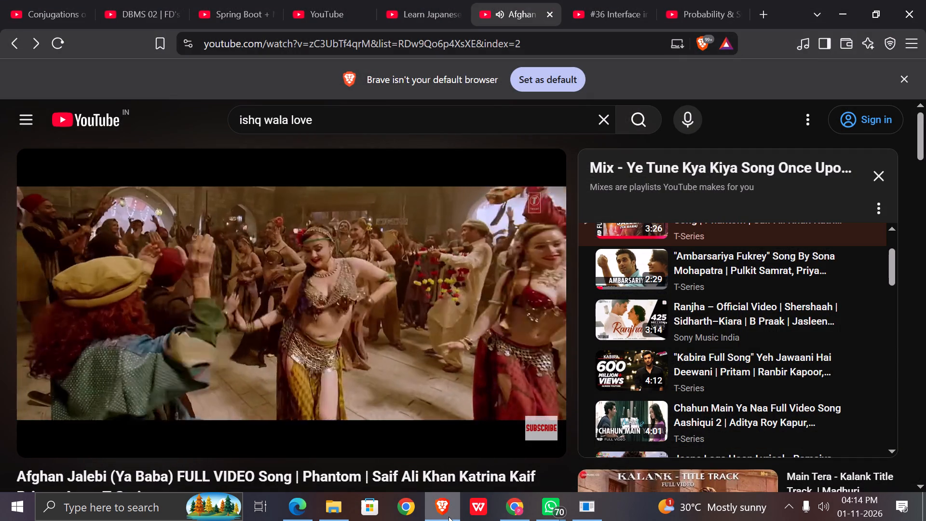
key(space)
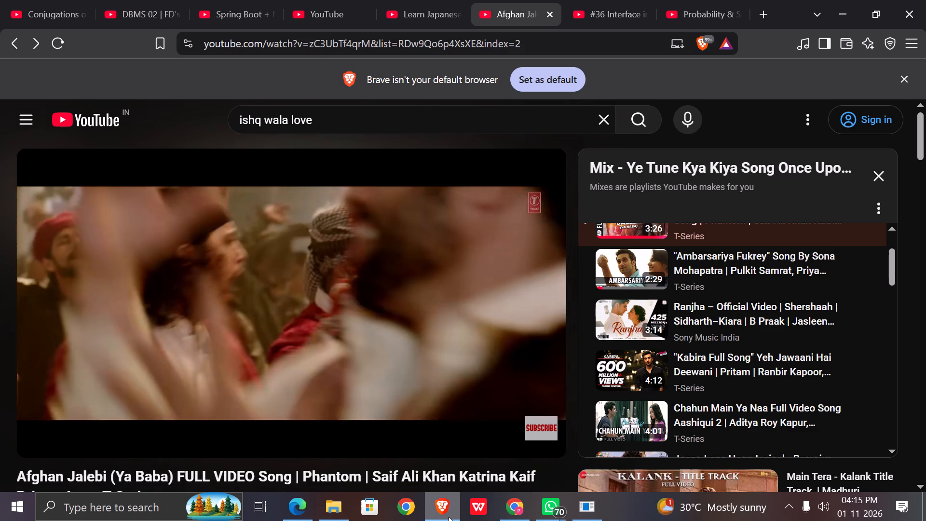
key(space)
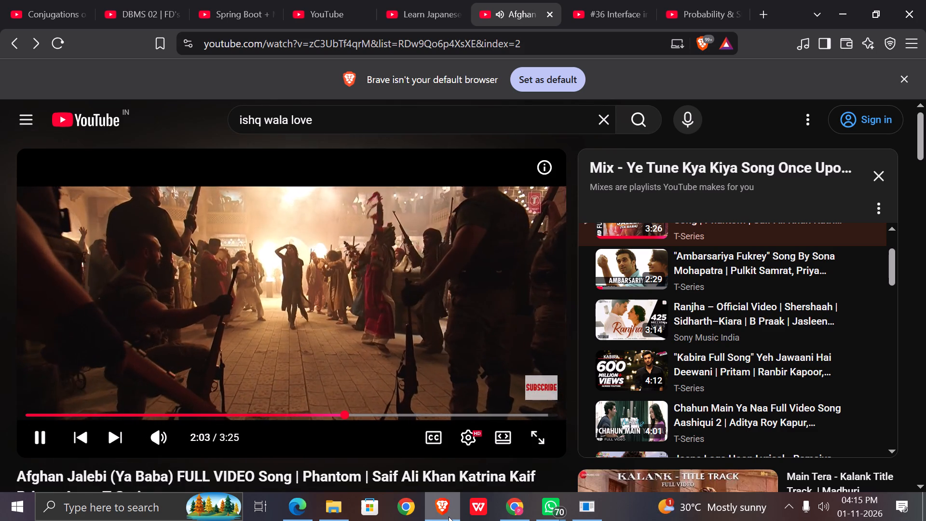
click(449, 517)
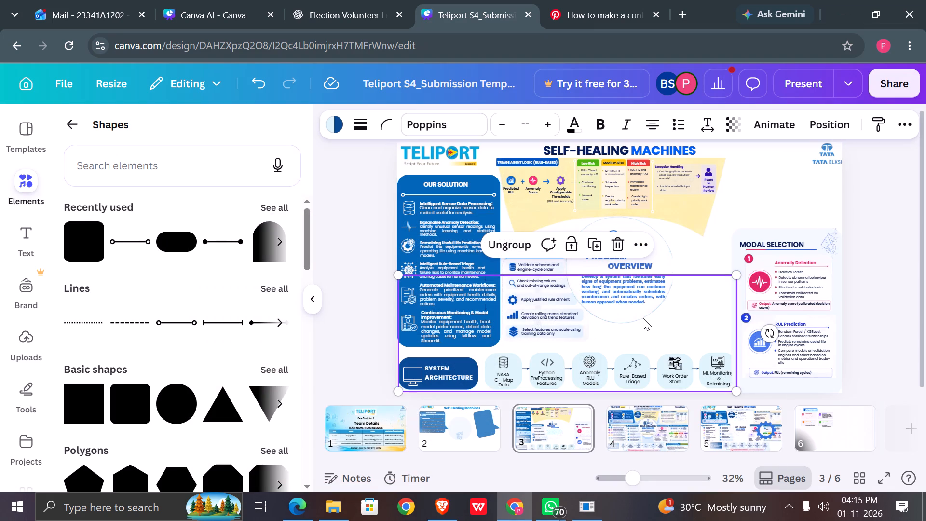